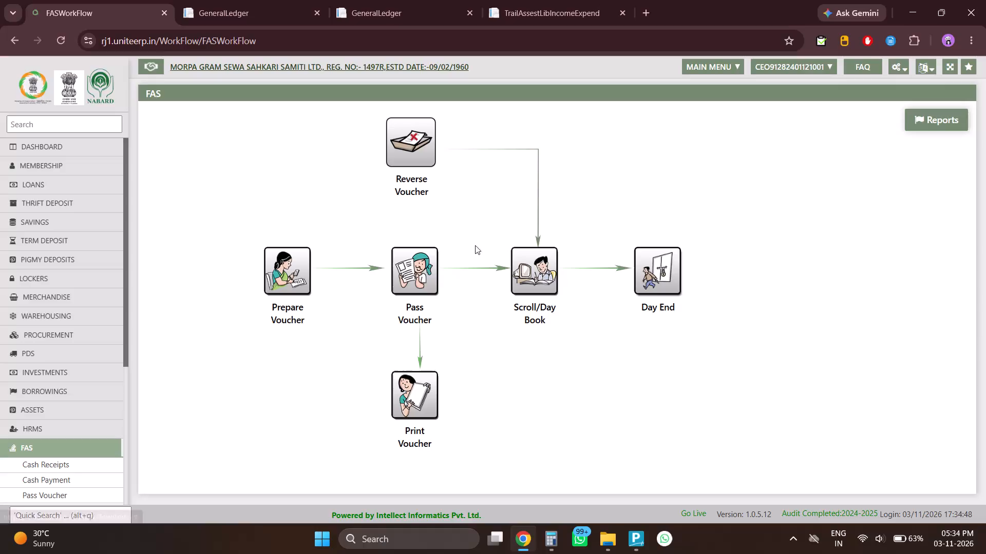
Generate the Opening Trial Balance report from the FAS reports as a PDF, dated 01-04-2026, with Opening Trial Balance as the day book.
{"action": "left_click", "coordinate": [946, 121]}
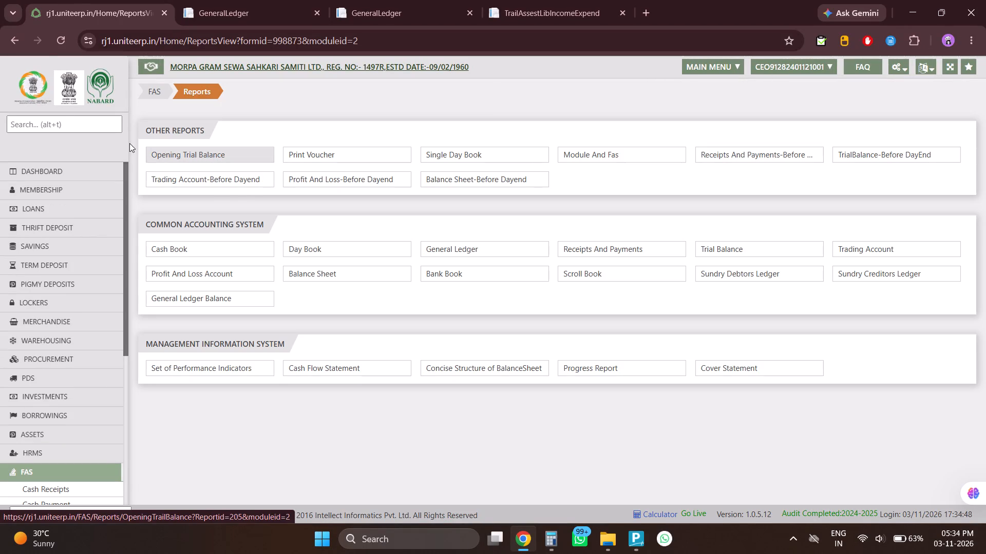
{"action": "left_click", "coordinate": [253, 161]}
{"action": "left_click", "coordinate": [199, 152]}
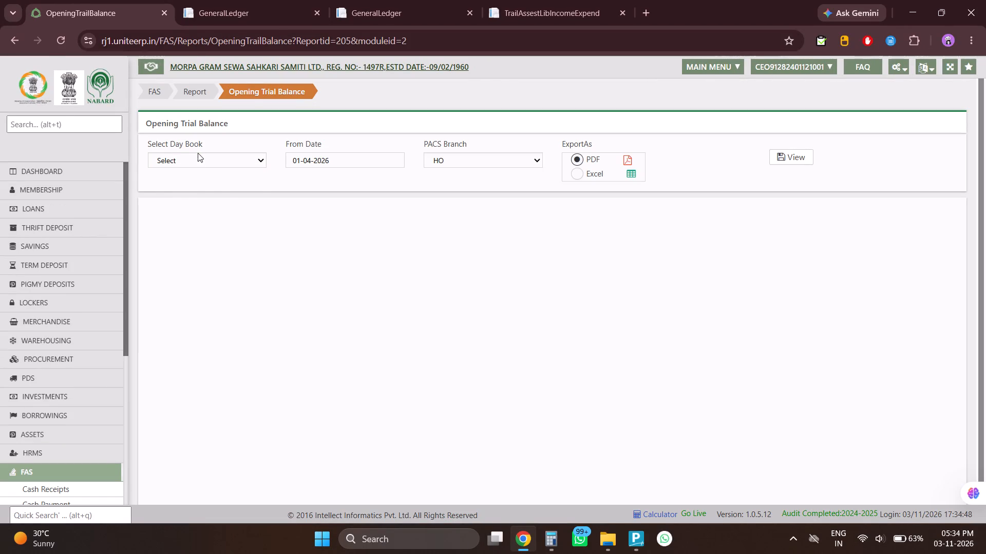
{"action": "left_click", "coordinate": [193, 167]}
{"action": "left_click", "coordinate": [188, 189]}
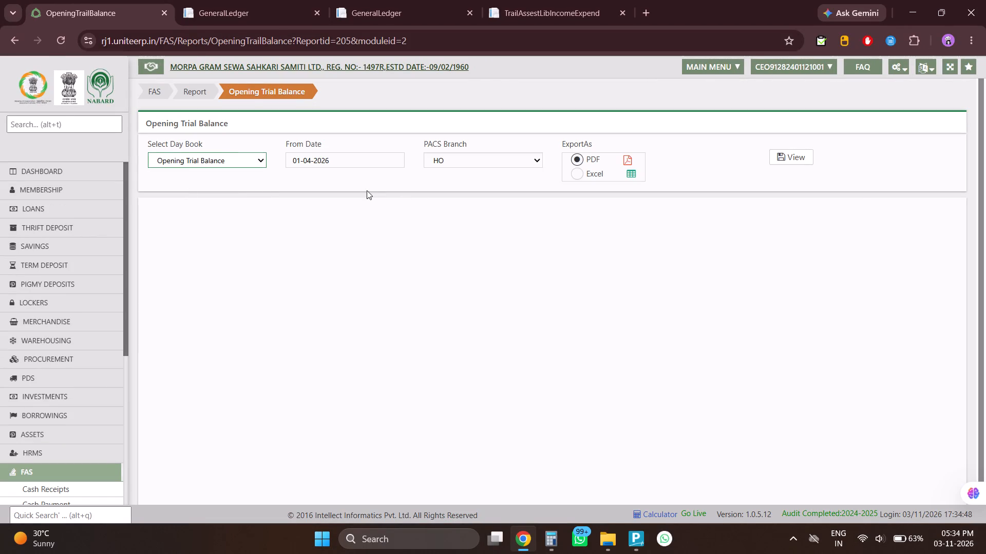
{"action": "left_click", "coordinate": [784, 156]}
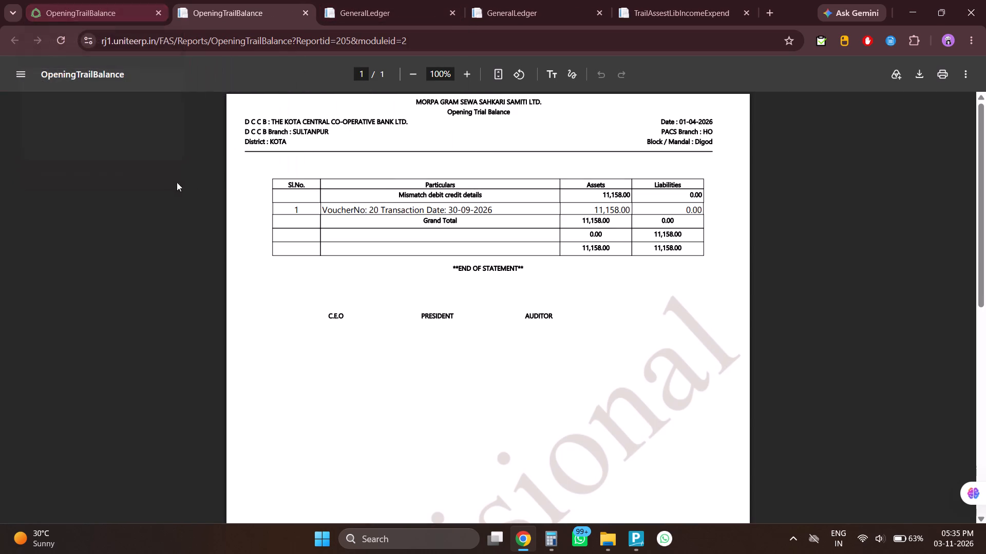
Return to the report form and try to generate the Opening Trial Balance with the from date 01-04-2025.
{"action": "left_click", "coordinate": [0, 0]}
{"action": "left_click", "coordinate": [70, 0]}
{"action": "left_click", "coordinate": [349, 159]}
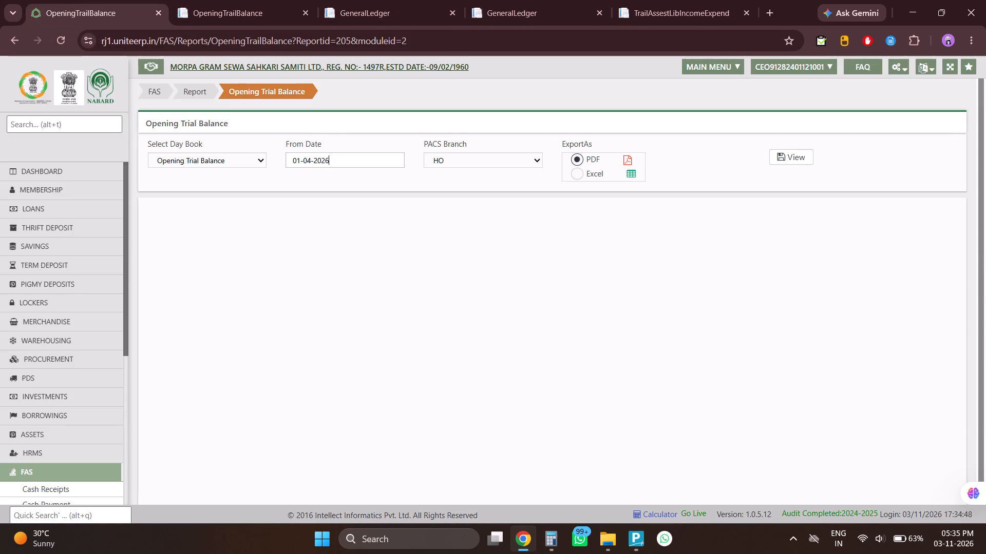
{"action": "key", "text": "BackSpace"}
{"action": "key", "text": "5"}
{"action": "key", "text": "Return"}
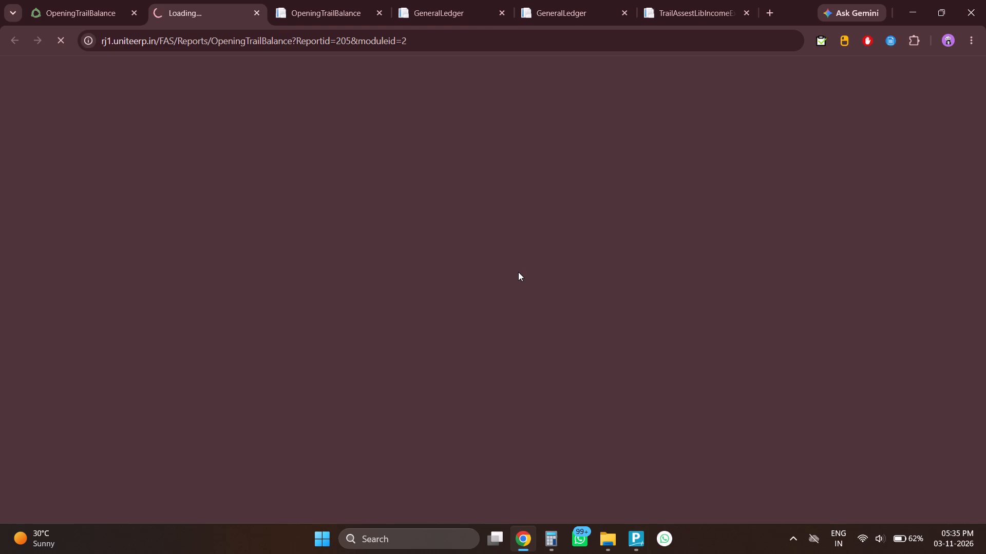
Open the Wi-Fi network options to check the internet connection.
{"action": "left_click", "coordinate": [864, 538]}
{"action": "left_click", "coordinate": [813, 309]}
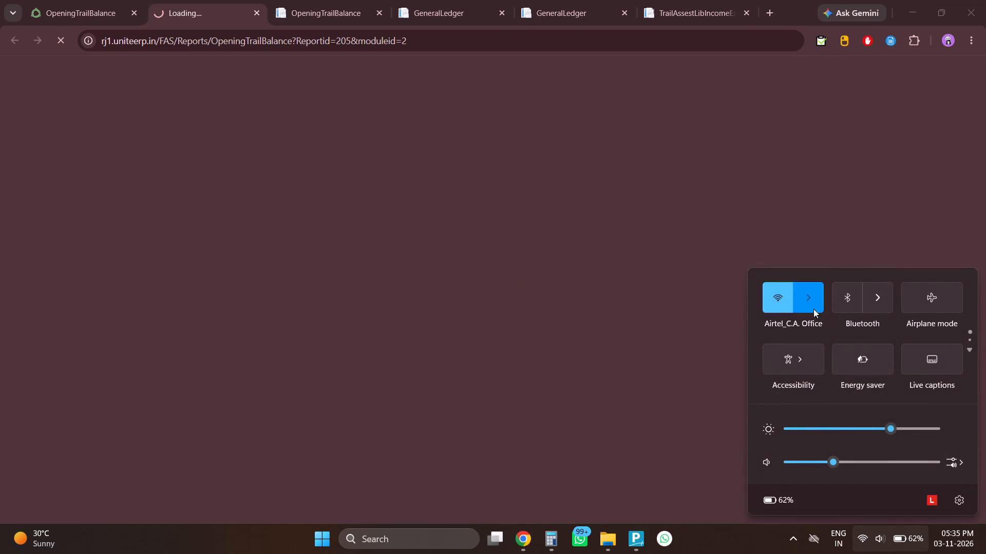
{"action": "left_click", "coordinate": [480, 269]}
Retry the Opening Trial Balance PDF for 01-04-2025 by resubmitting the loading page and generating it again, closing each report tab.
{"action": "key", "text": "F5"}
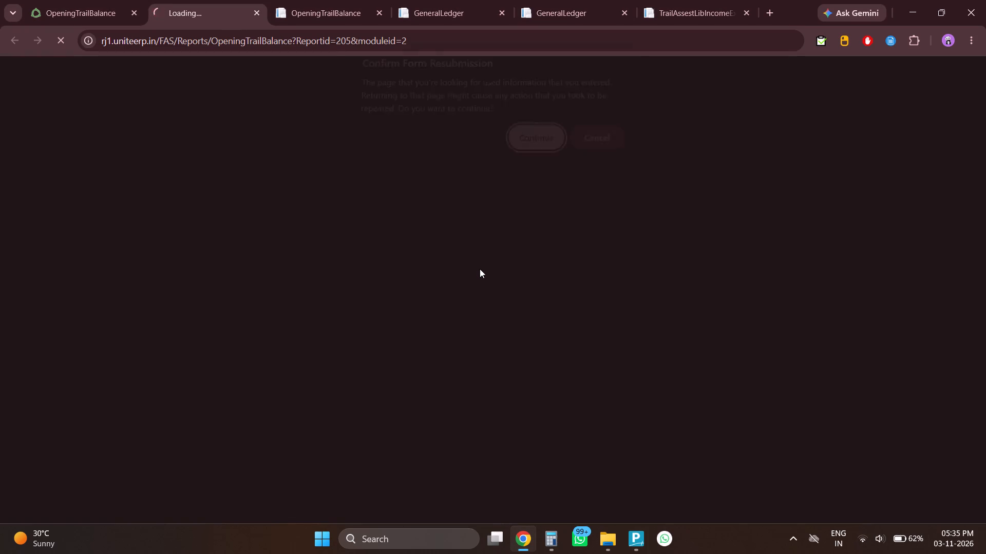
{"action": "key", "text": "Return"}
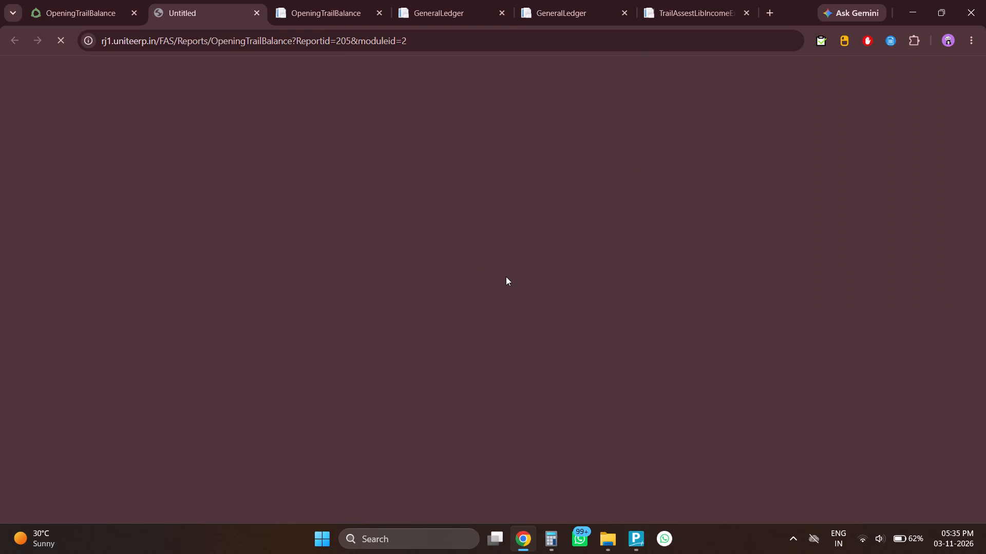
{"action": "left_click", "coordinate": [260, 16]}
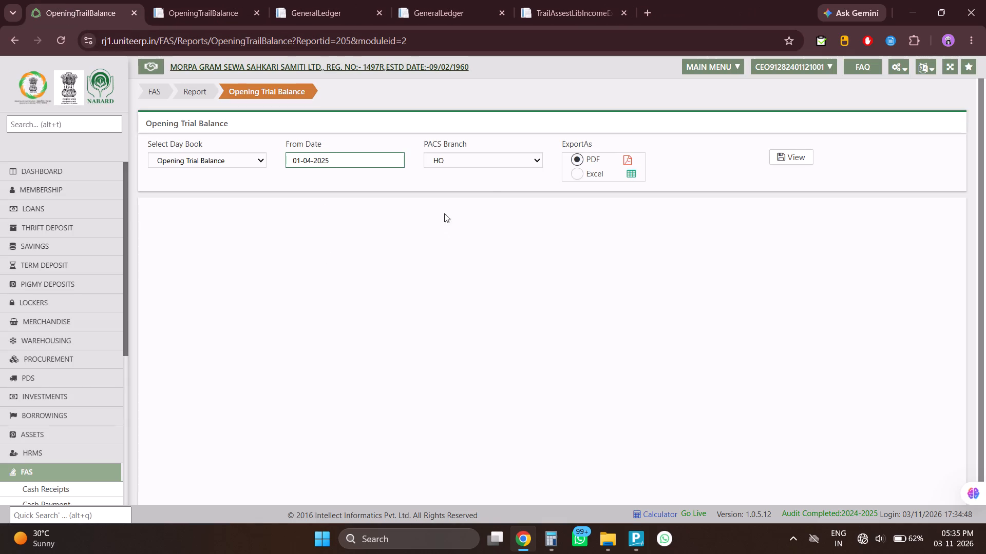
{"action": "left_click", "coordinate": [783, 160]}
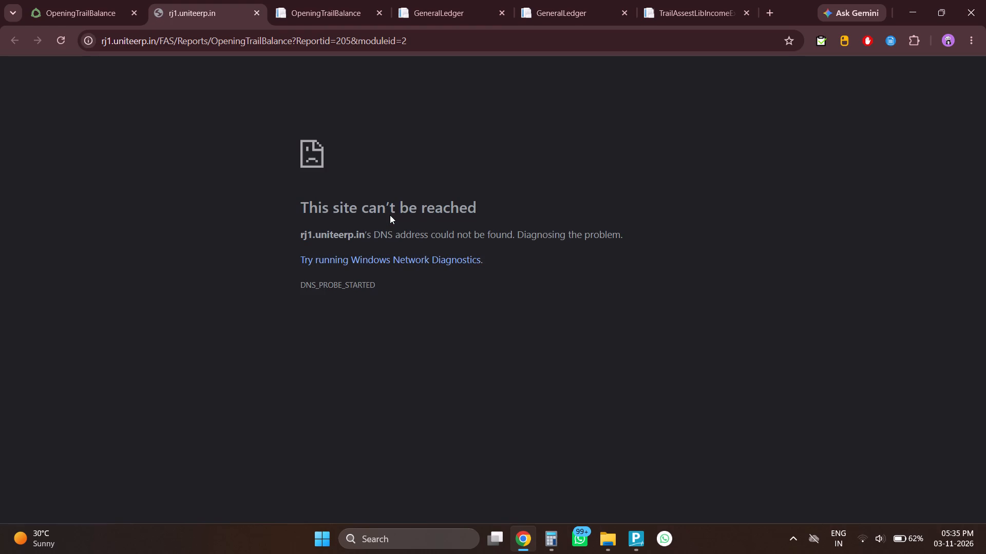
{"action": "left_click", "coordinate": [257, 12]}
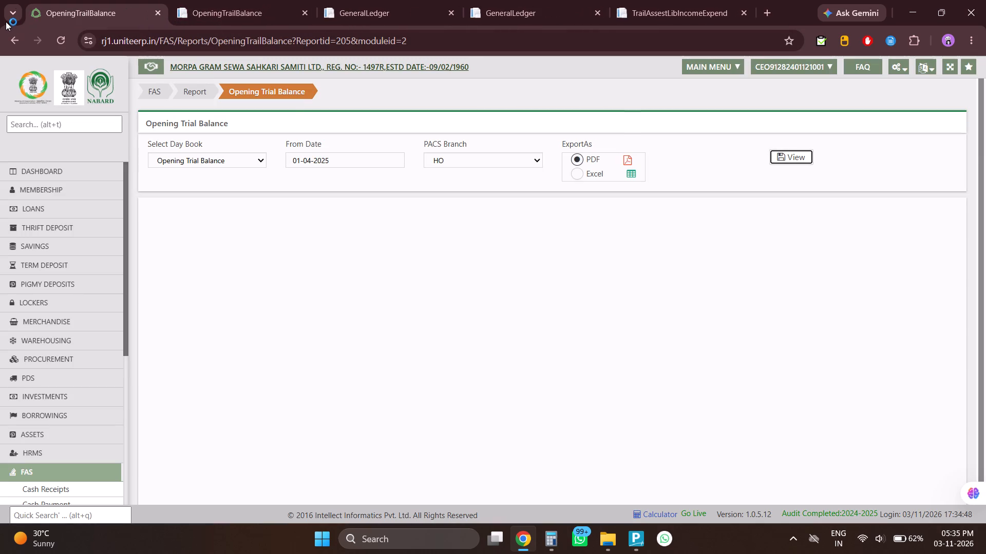
Return to the Services home page and open the FAS module, checking the network connection while it loads.
{"action": "left_click", "coordinate": [131, 91]}
{"action": "left_click", "coordinate": [98, 94]}
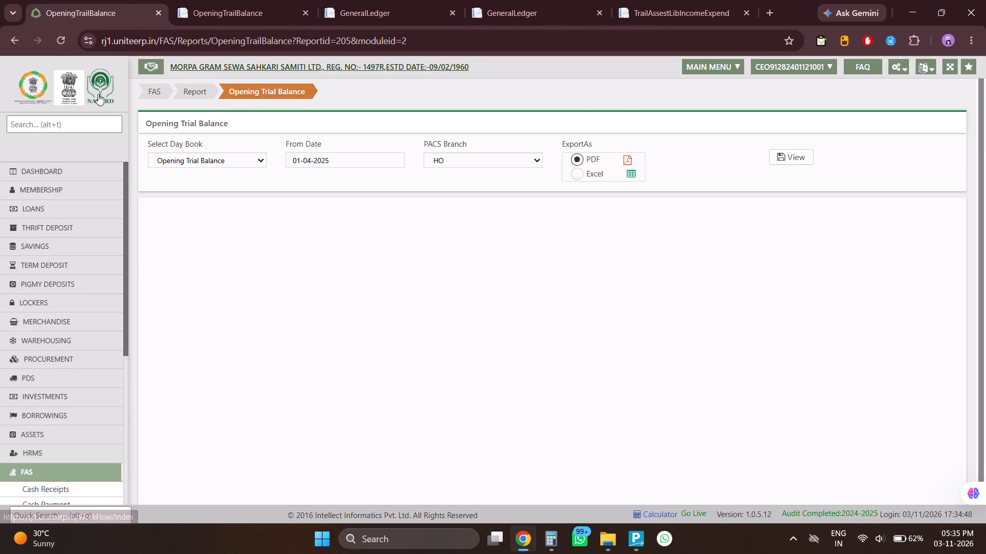
{"action": "left_click", "coordinate": [535, 244]}
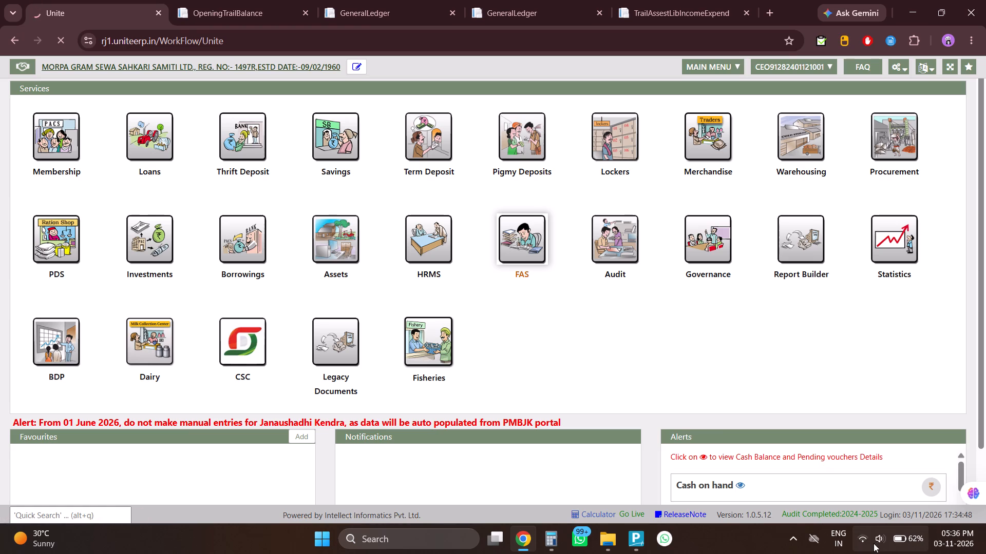
{"action": "left_click", "coordinate": [865, 533]}
{"action": "left_click", "coordinate": [606, 352]}
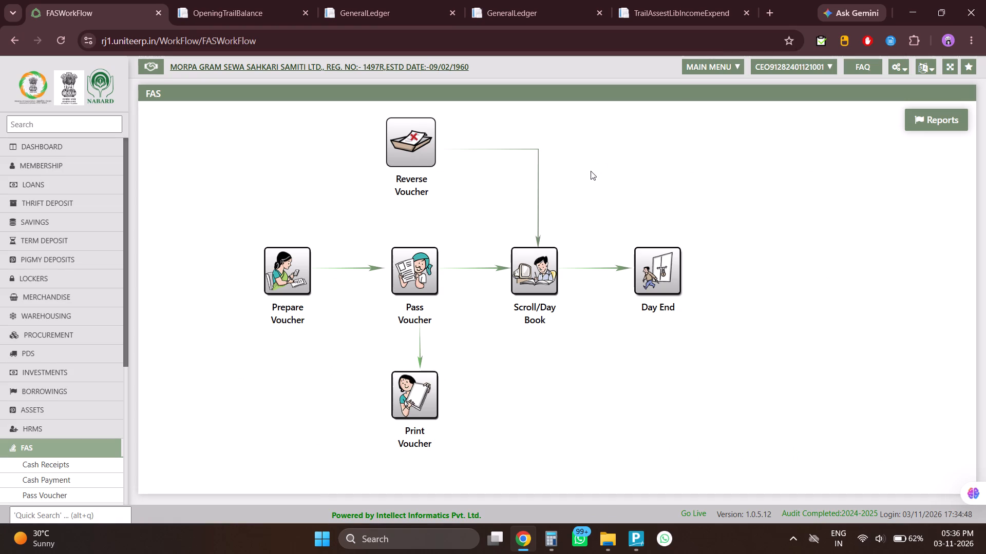
Reopen the Opening Trial Balance report from the FAS reports and generate it for day book Opening Trial Balance from 01-04-2025.
{"action": "left_click", "coordinate": [923, 120]}
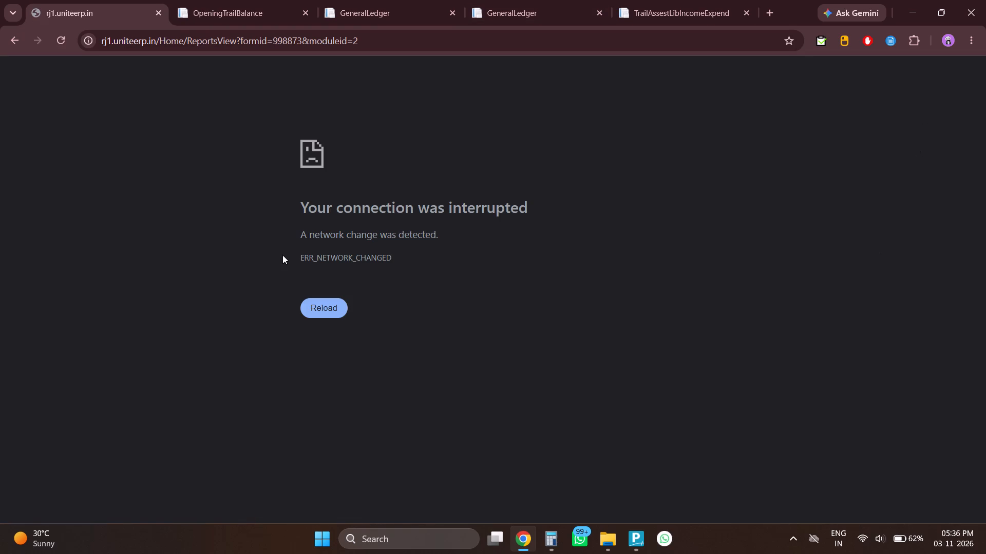
{"action": "left_click", "coordinate": [327, 309]}
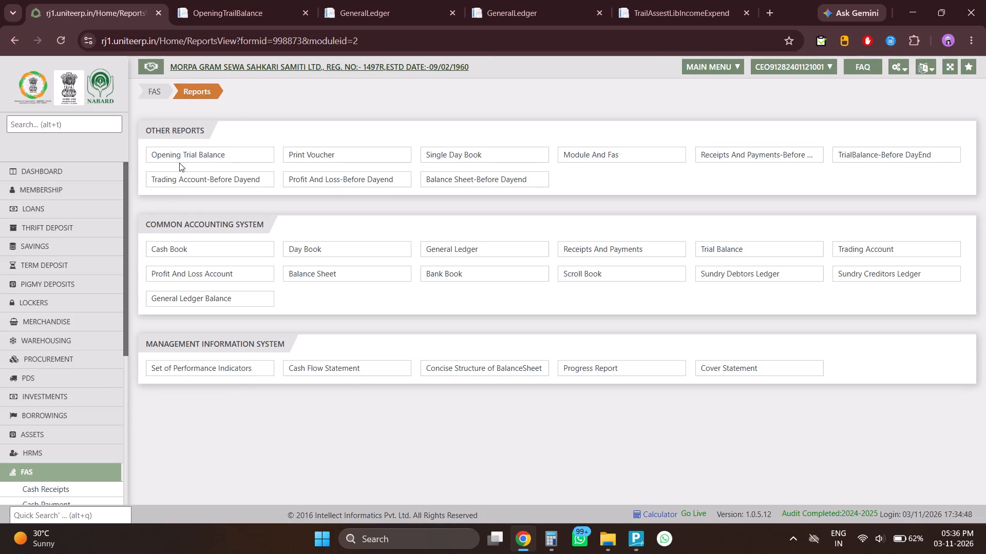
{"action": "left_click", "coordinate": [183, 153]}
{"action": "left_click", "coordinate": [185, 162]}
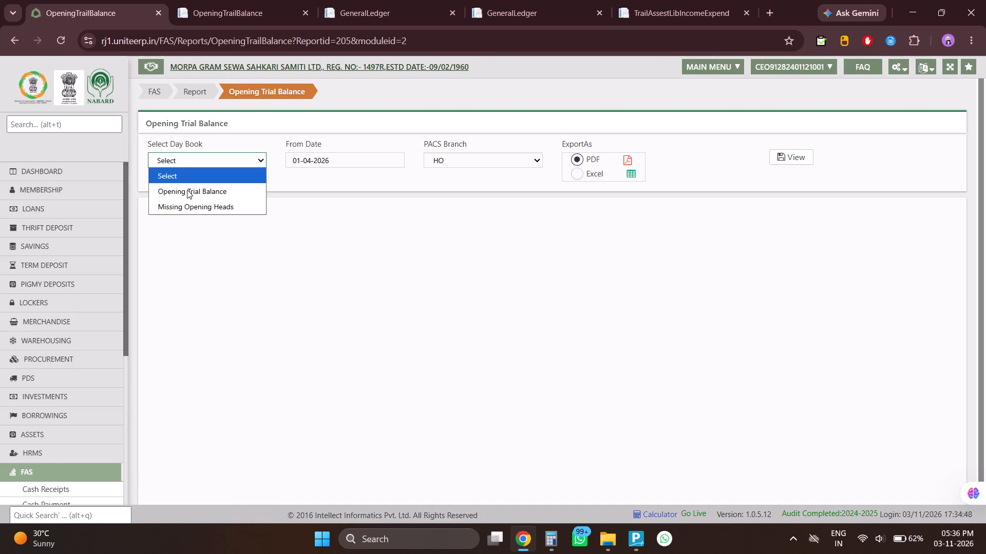
{"action": "left_click", "coordinate": [187, 193]}
{"action": "left_click", "coordinate": [377, 161]}
{"action": "key", "text": "BackSpace"}
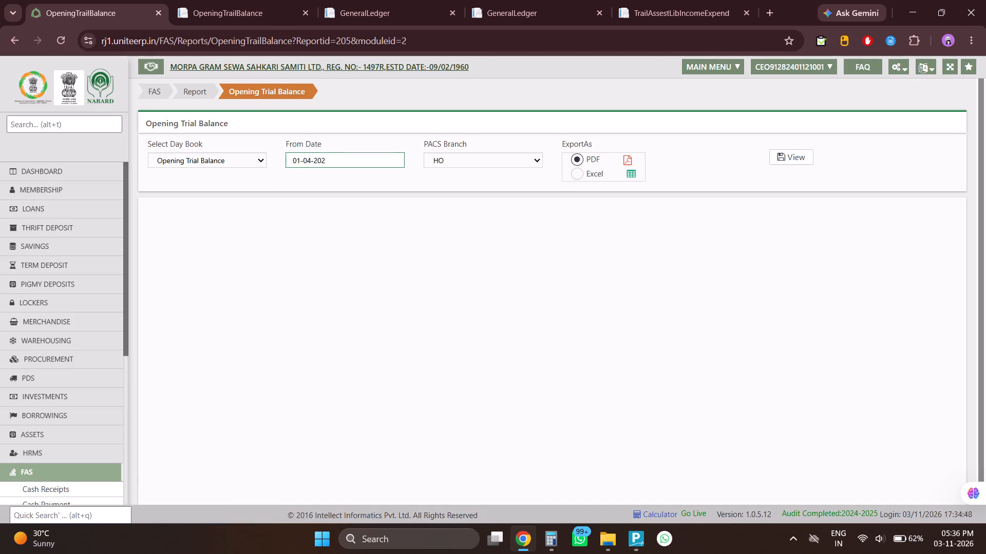
{"action": "type", "text": "25"}
{"action": "key", "text": "BackSpace"}
{"action": "key", "text": "BackSpace"}
{"action": "key", "text": "5"}
{"action": "key", "text": "Return"}
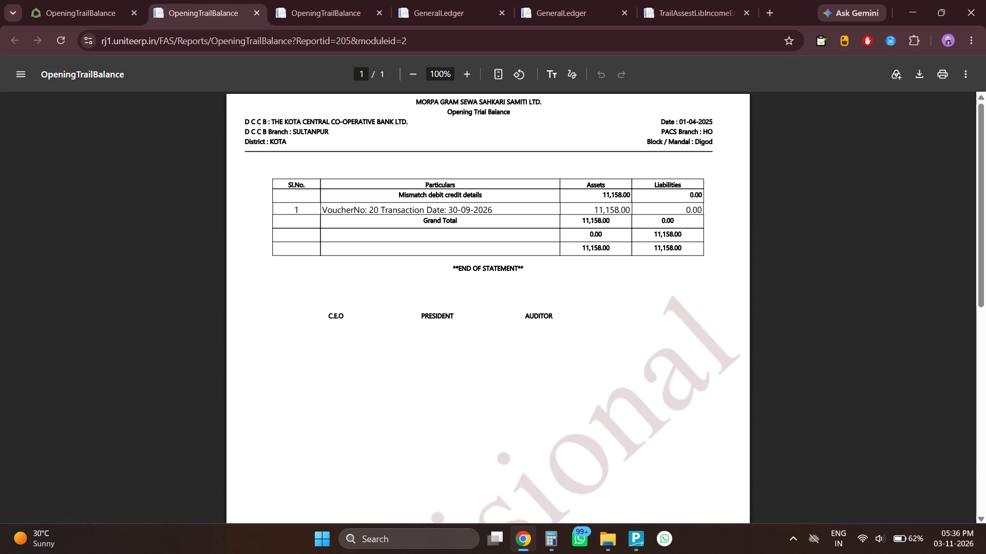
Close the browser window holding the generated report tabs.
{"action": "left_click", "coordinate": [985, 1]}
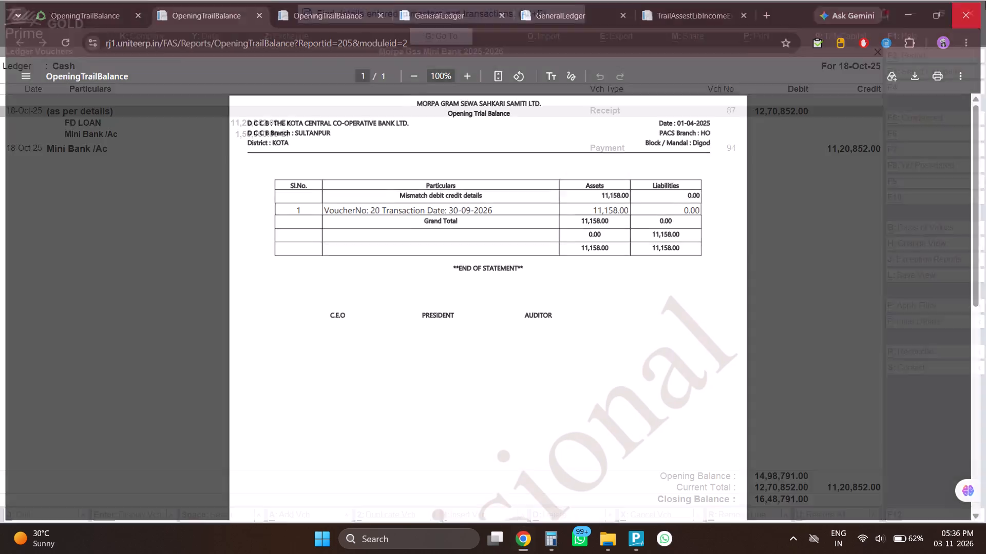
Open the BASOLI GSS folder on New Volume (D:), under Varsha, ERP, WORKING, $.
{"action": "key", "text": "super+d"}
{"action": "left_click", "coordinate": [236, 118]}
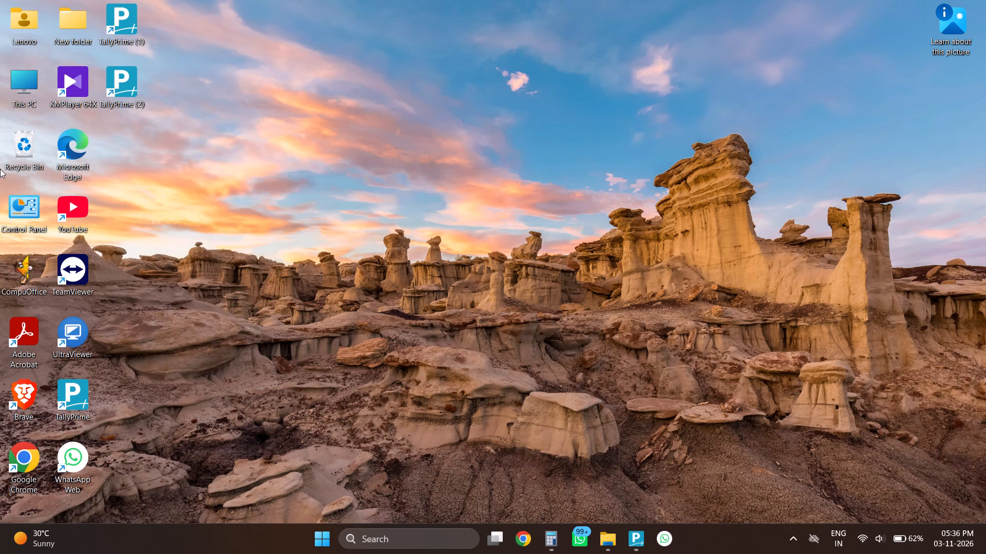
{"action": "double_click", "coordinate": [25, 92]}
{"action": "double_click", "coordinate": [306, 111]}
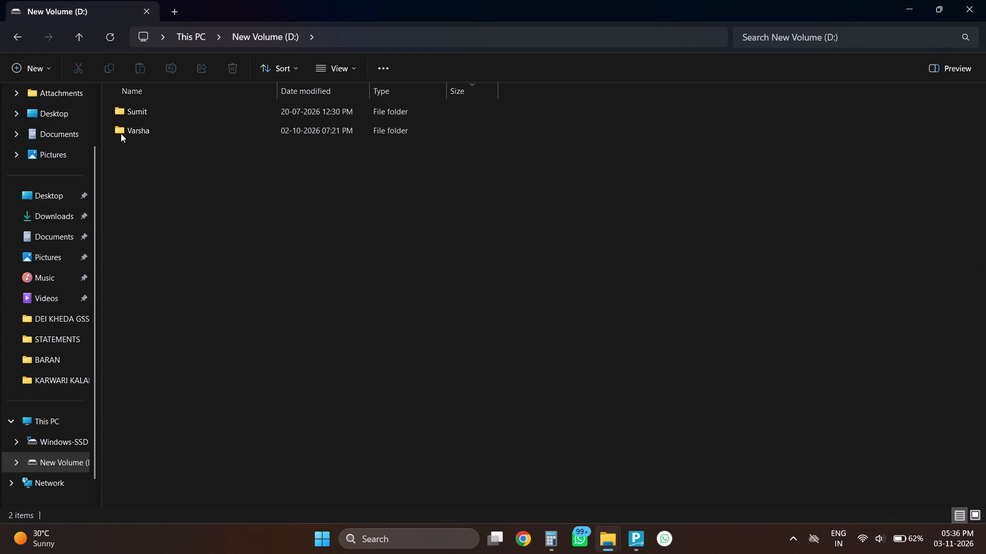
{"action": "double_click", "coordinate": [121, 125]}
{"action": "left_click", "coordinate": [131, 294]}
{"action": "double_click", "coordinate": [131, 282]}
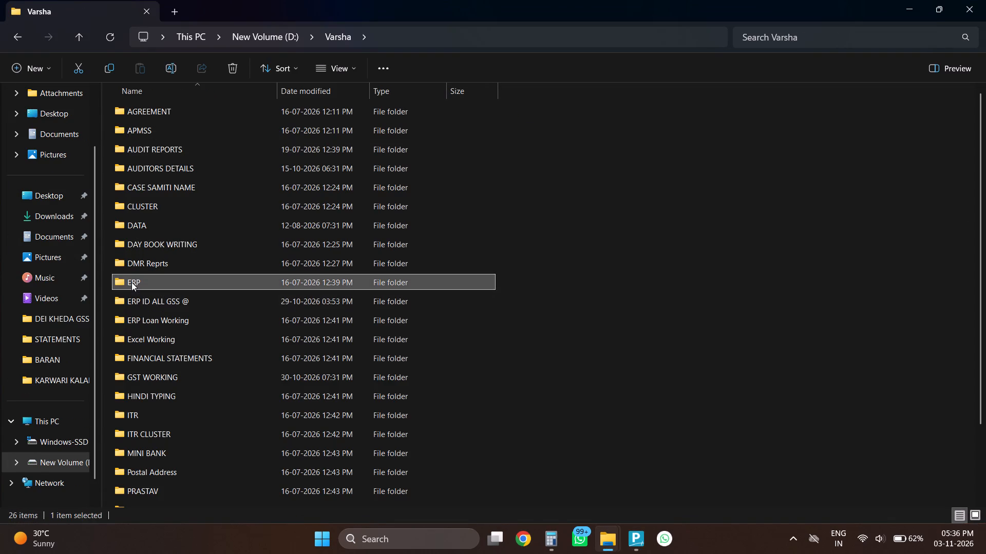
{"action": "double_click", "coordinate": [144, 155]}
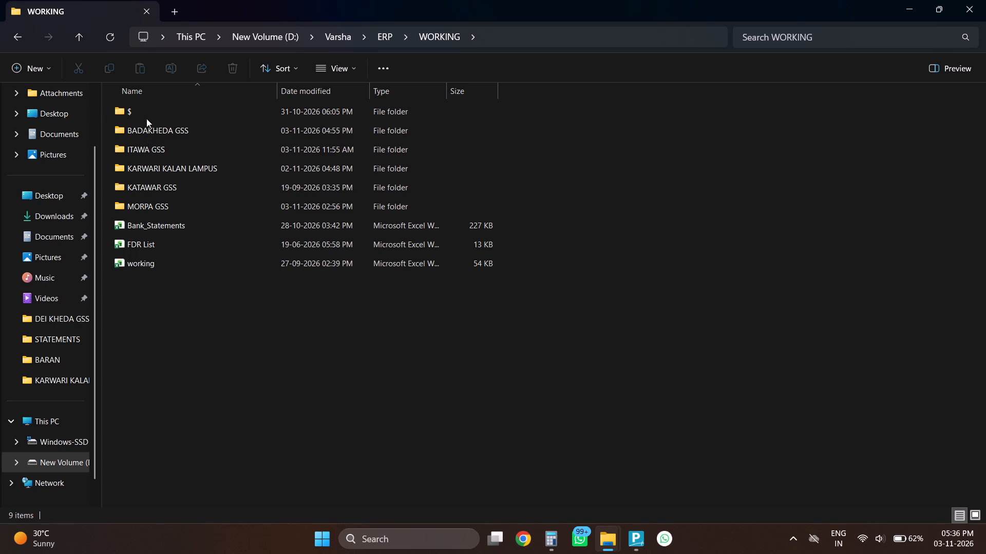
{"action": "double_click", "coordinate": [146, 117]}
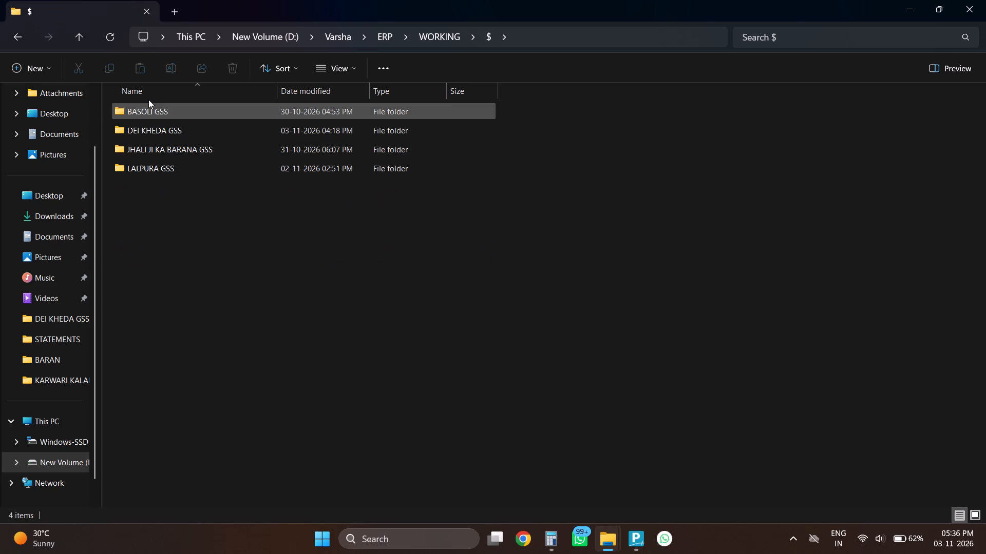
{"action": "left_click", "coordinate": [160, 106]}
{"action": "left_click", "coordinate": [160, 106]}
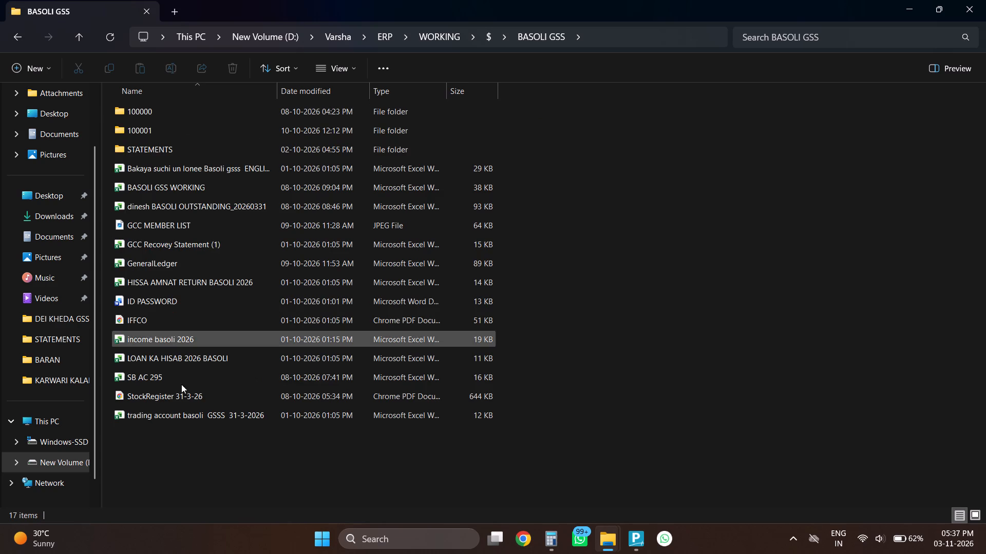
Open the ID PASSWORD Word document in the BASOLI GSS folder and copy the CEO login ID.
{"action": "double_click", "coordinate": [176, 297]}
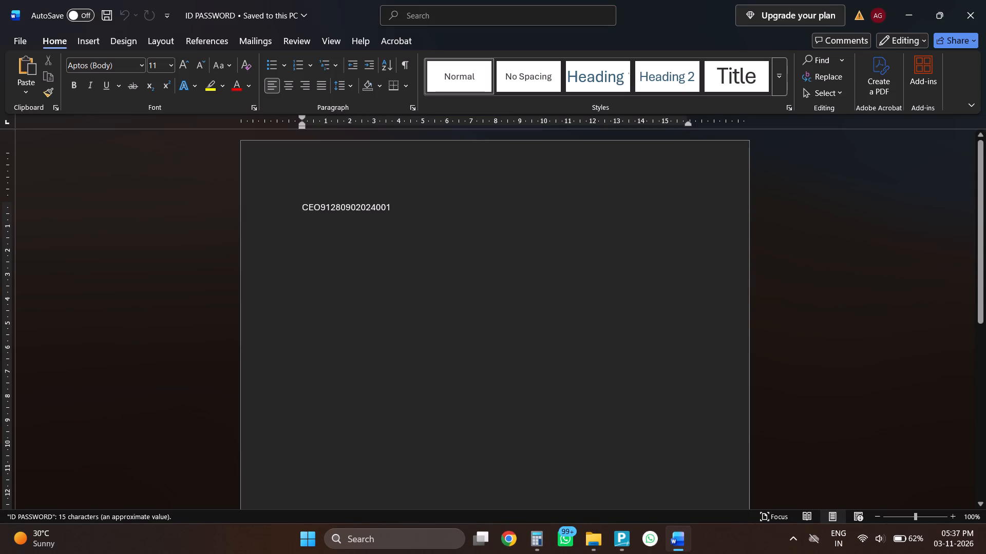
{"action": "double_click", "coordinate": [365, 207]}
{"action": "key", "text": "ctrl+c"}
{"action": "key", "text": "ctrl+c"}
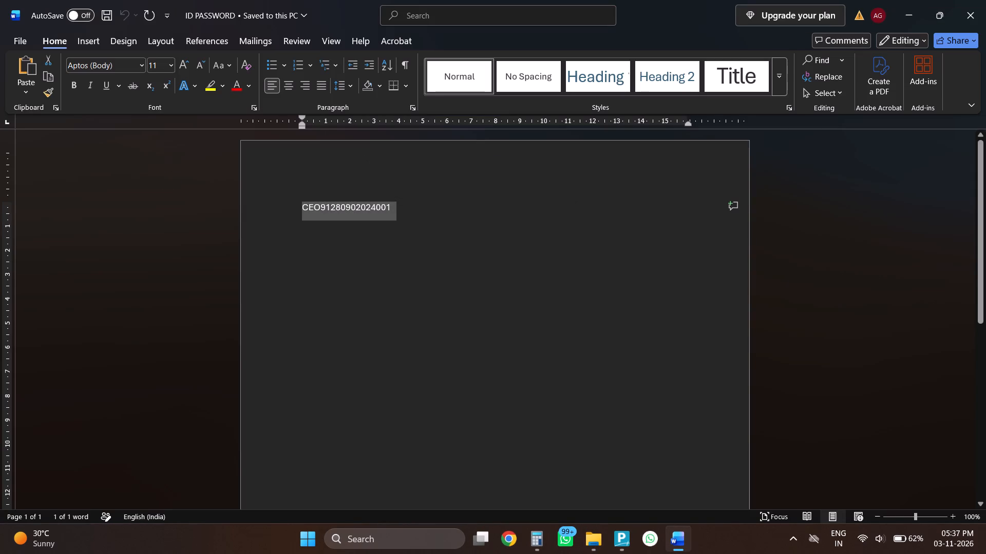
Switch to a new Google Chrome window.
{"action": "key", "text": "super+d"}
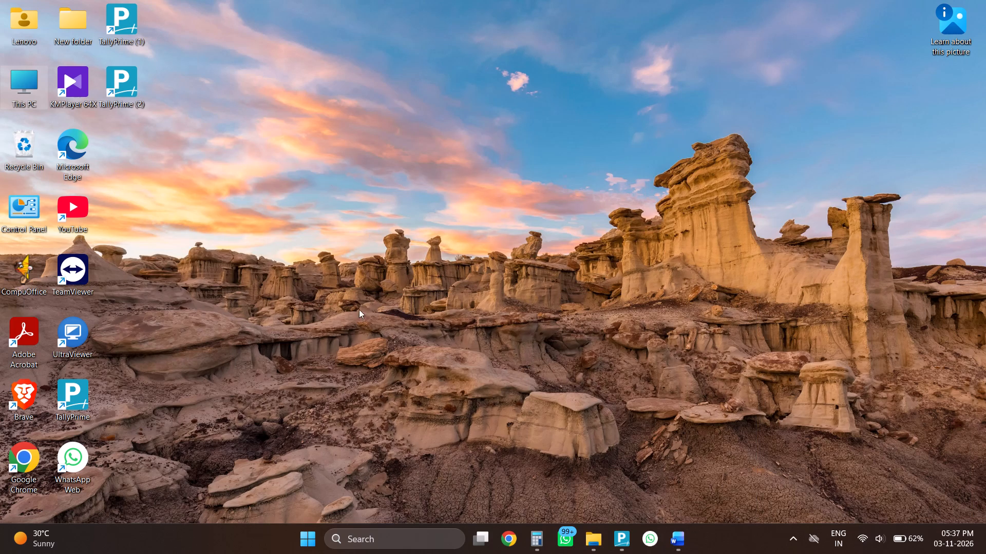
{"action": "double_click", "coordinate": [35, 460]}
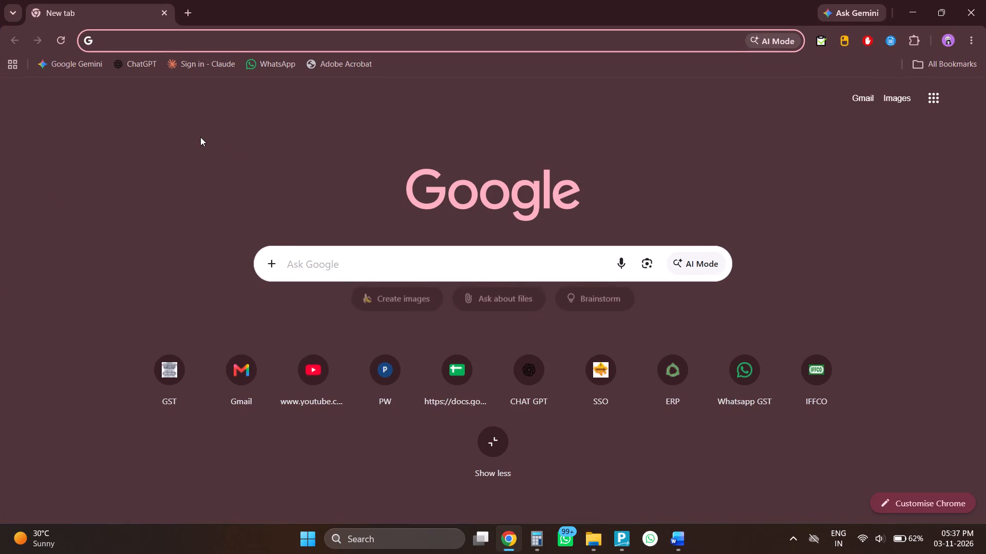
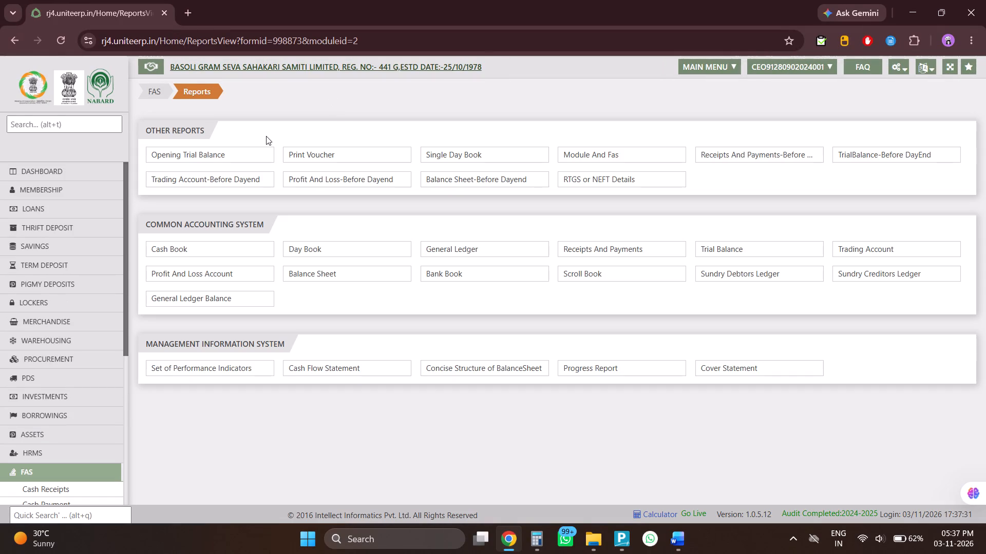
Generate the Profit And Loss-Before Dayend report from the FAS reports as a PDF, with report type CAS and date 31-03-2026.
{"action": "left_click", "coordinate": [259, 151]}
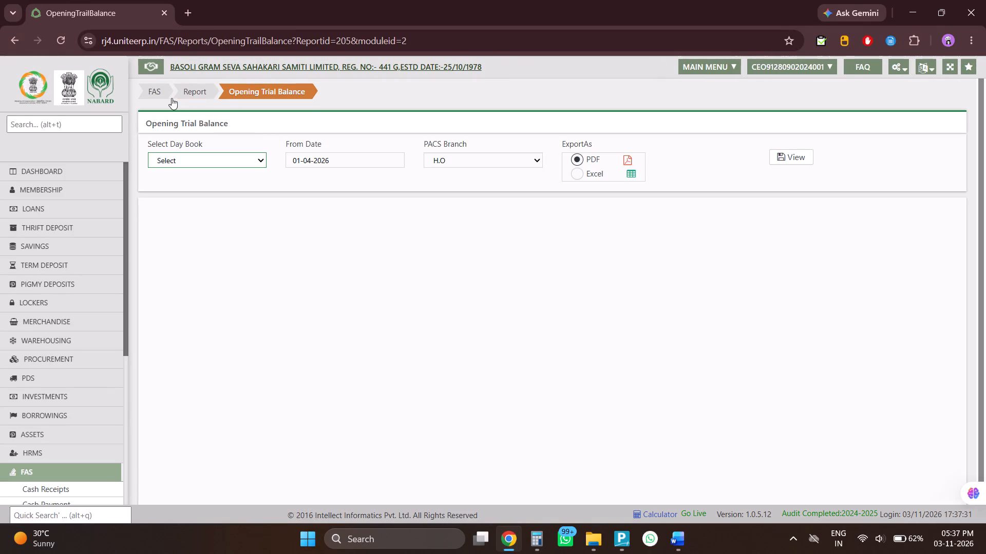
{"action": "left_click", "coordinate": [192, 95]}
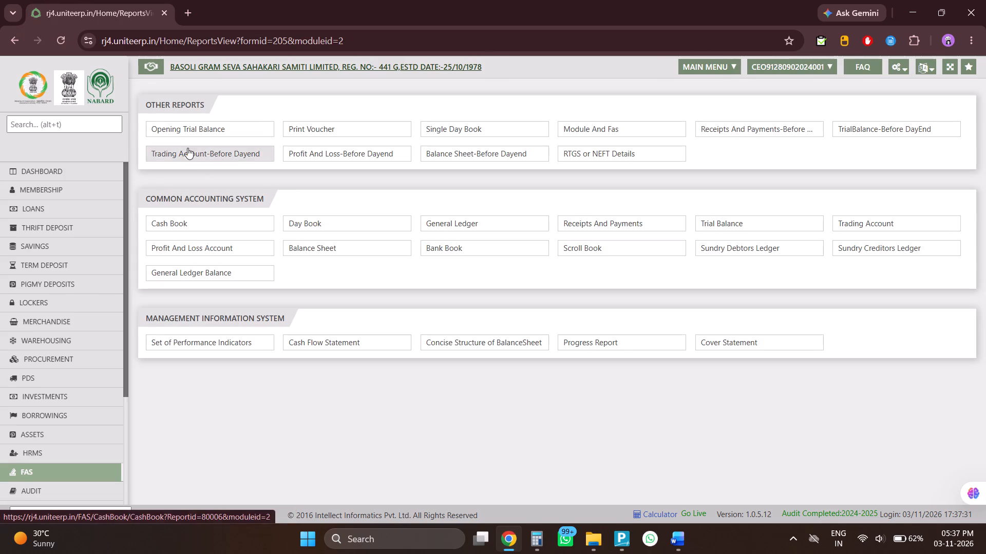
{"action": "left_click", "coordinate": [345, 147]}
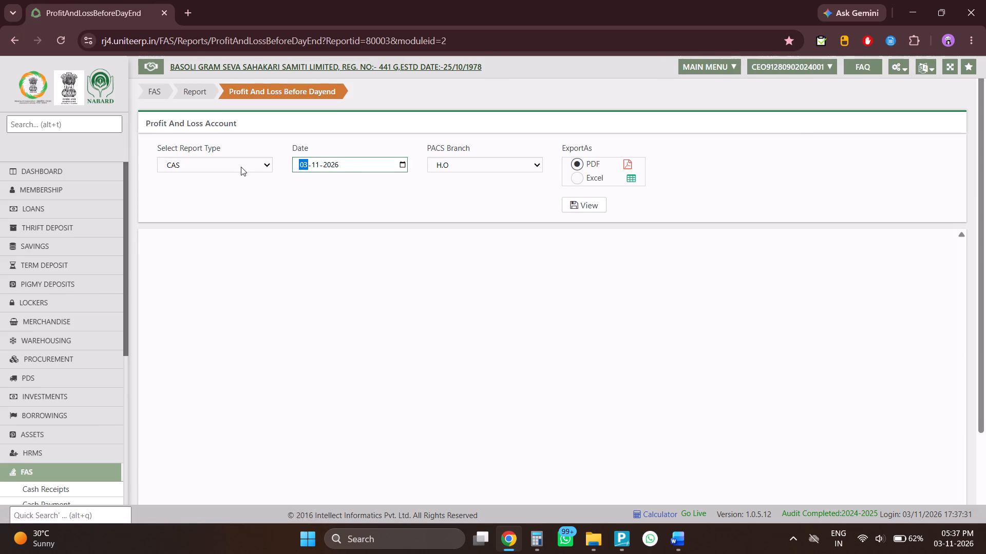
{"action": "type", "text": "313"}
{"action": "key", "text": "Return"}
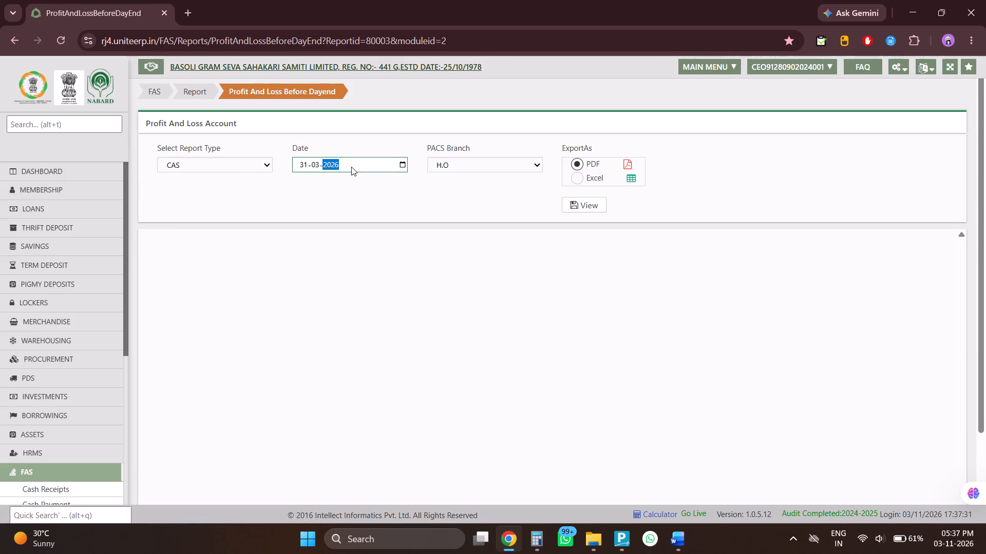
{"action": "left_click", "coordinate": [570, 202]}
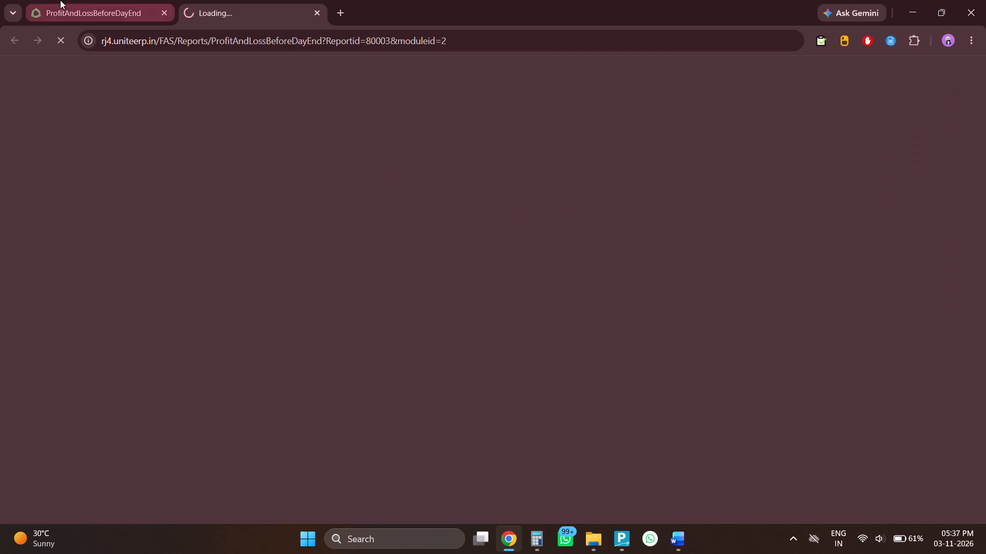
Return to the FAS reports and generate the Profit And Loss Account report as a PDF for 31-03-2026, branch H.O.
{"action": "left_click", "coordinate": [95, 0]}
{"action": "left_click", "coordinate": [189, 92]}
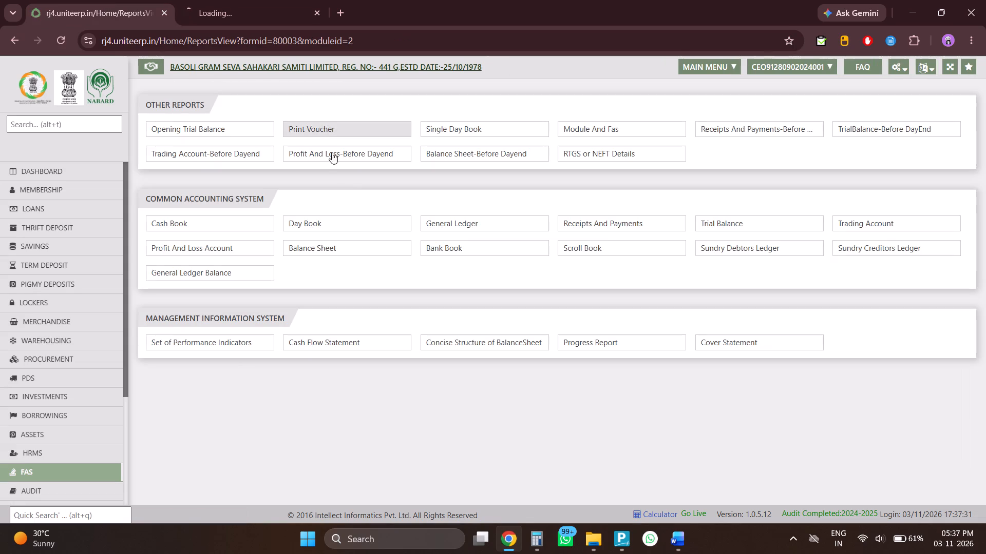
{"action": "left_click", "coordinate": [217, 251]}
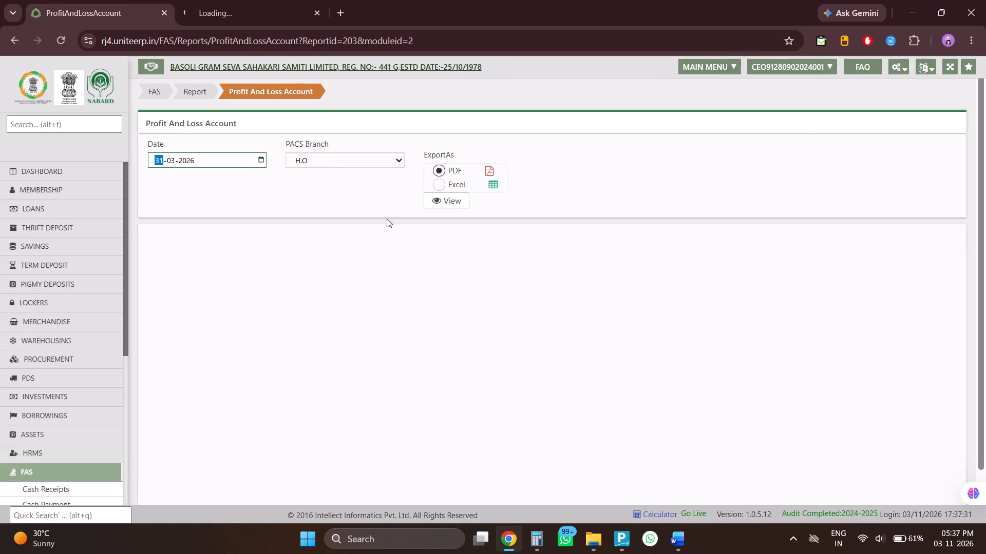
{"action": "left_click", "coordinate": [424, 200]}
Examine the generated before-dayend Profit And Loss report, from its expenditure and income entries to the closing profit or loss and grand totals.
{"action": "left_click", "coordinate": [354, 0]}
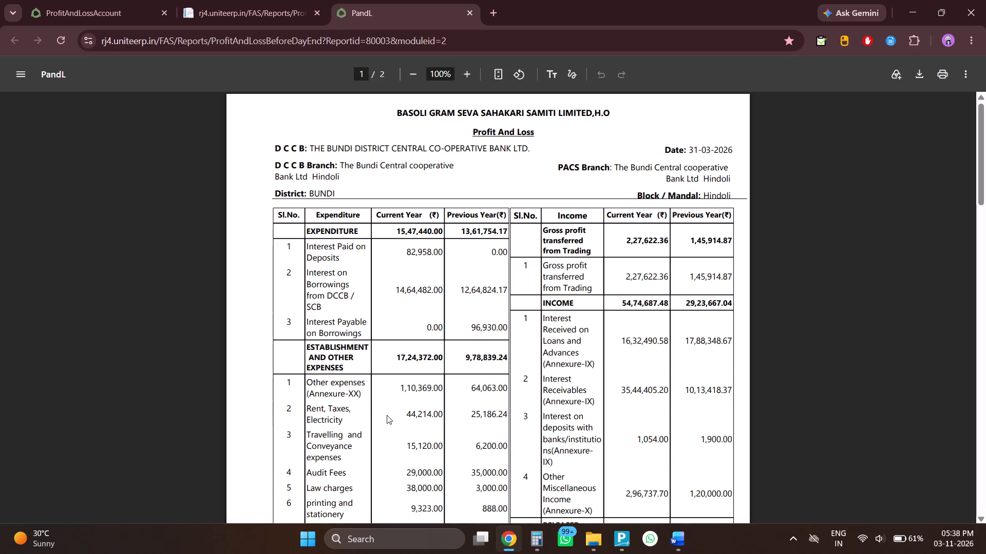
{"action": "scroll", "coordinate": [391, 413], "scroll_direction": "down", "scroll_amount": 2}
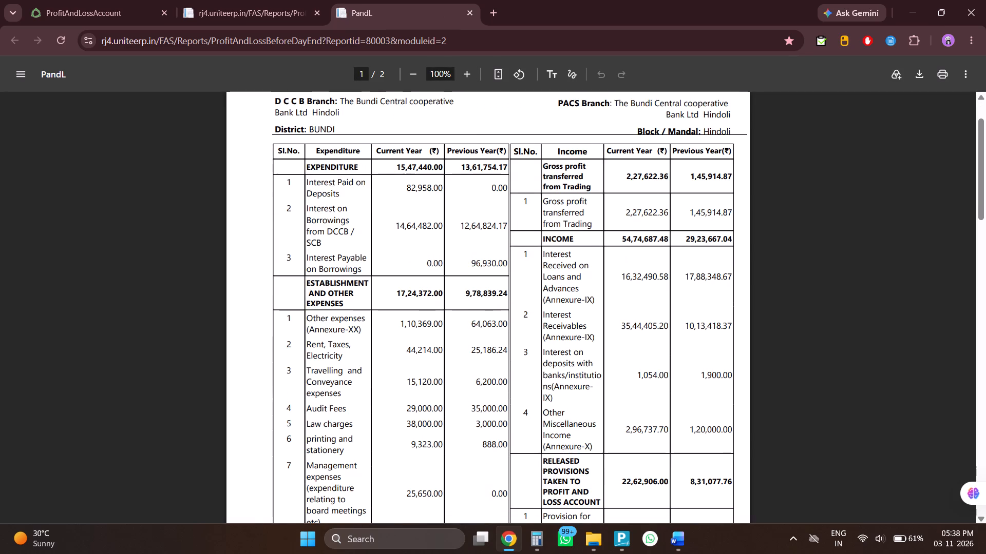
{"action": "scroll", "coordinate": [408, 402], "scroll_direction": "down", "scroll_amount": 13}
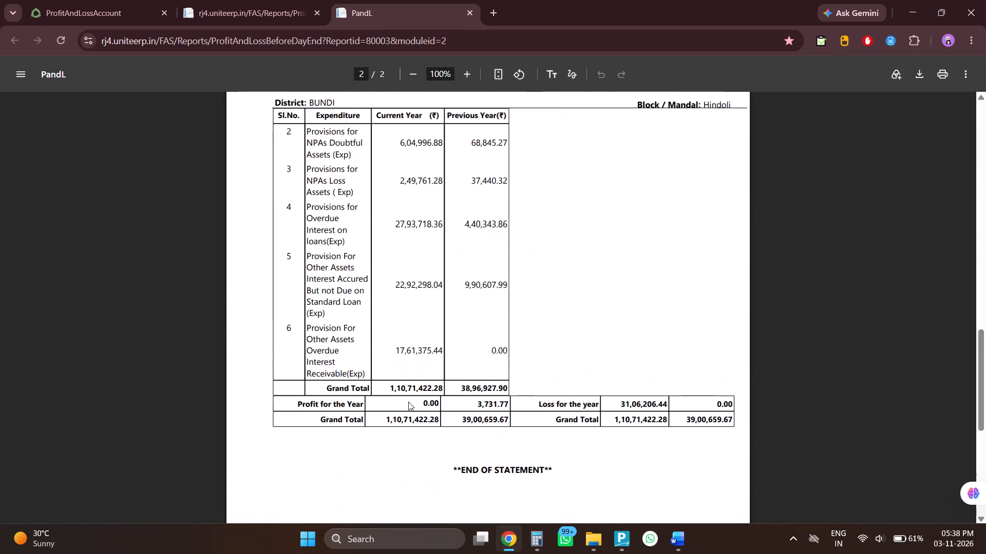
{"action": "scroll", "coordinate": [408, 402], "scroll_direction": "down", "scroll_amount": 5}
{"action": "scroll", "coordinate": [408, 402], "scroll_direction": "up", "scroll_amount": 3}
{"action": "scroll", "coordinate": [408, 402], "scroll_direction": "down", "scroll_amount": 1}
{"action": "scroll", "coordinate": [408, 402], "scroll_direction": "up", "scroll_amount": 20}
{"action": "scroll", "coordinate": [408, 402], "scroll_direction": "up", "scroll_amount": 5}
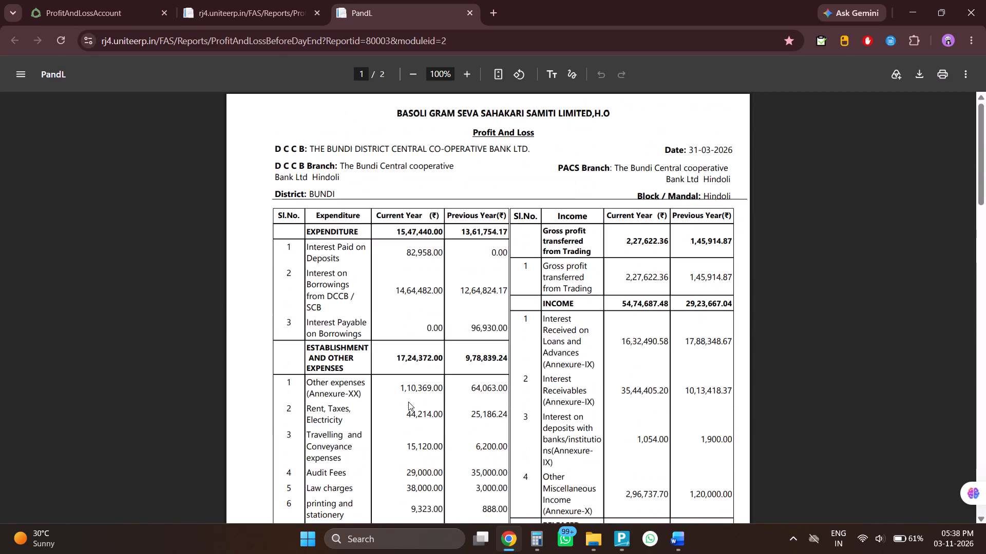
Examine the generated Profit And Loss Account report's income, provisions and closing totals for comparison with the before-dayend version.
{"action": "left_click", "coordinate": [289, 0]}
{"action": "scroll", "coordinate": [571, 312], "scroll_direction": "down", "scroll_amount": 1}
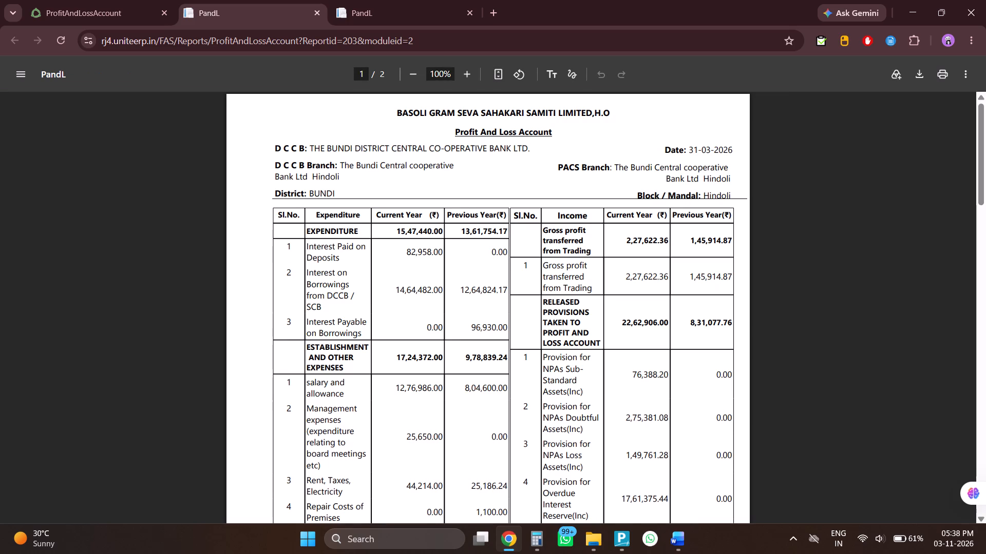
{"action": "scroll", "coordinate": [571, 312], "scroll_direction": "down", "scroll_amount": 2}
{"action": "scroll", "coordinate": [674, 436], "scroll_direction": "down", "scroll_amount": 4}
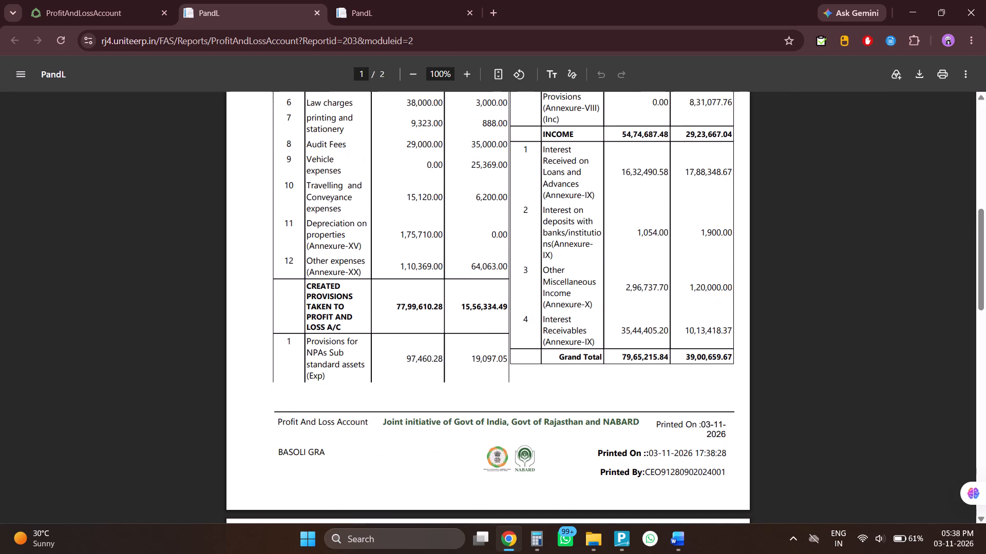
{"action": "left_click_drag", "start_coordinate": [621, 327], "coordinate": [688, 332]}
{"action": "scroll", "coordinate": [386, 319], "scroll_direction": "down", "scroll_amount": 12}
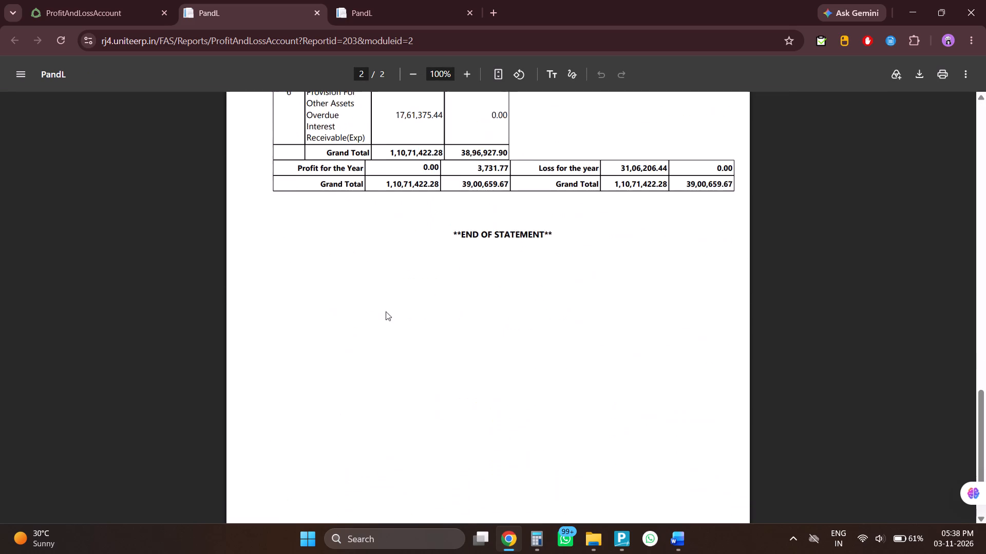
Close both generated Profit And Loss report tabs and return to the Profit And Loss Account form.
{"action": "left_click", "coordinate": [472, 0]}
{"action": "left_click", "coordinate": [471, 10]}
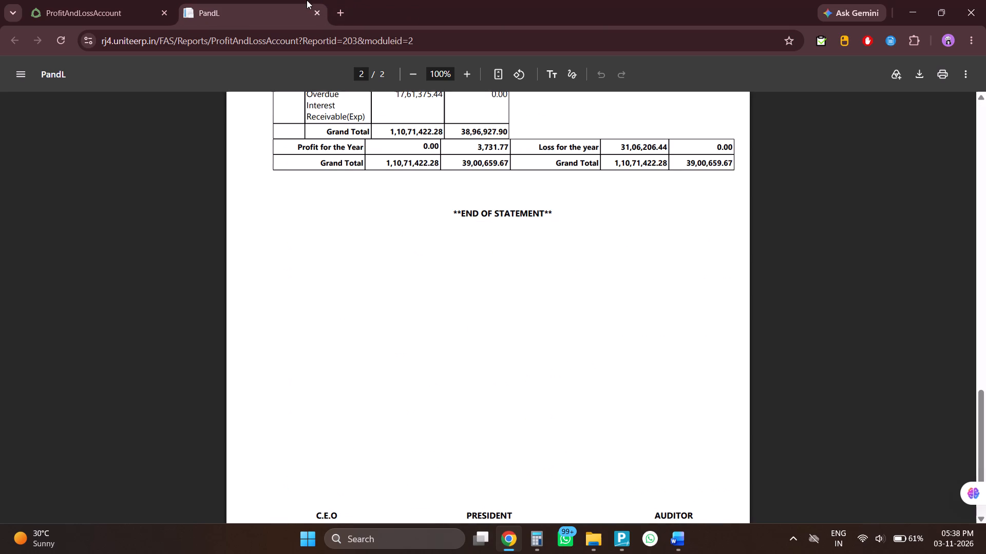
{"action": "left_click", "coordinate": [318, 12]}
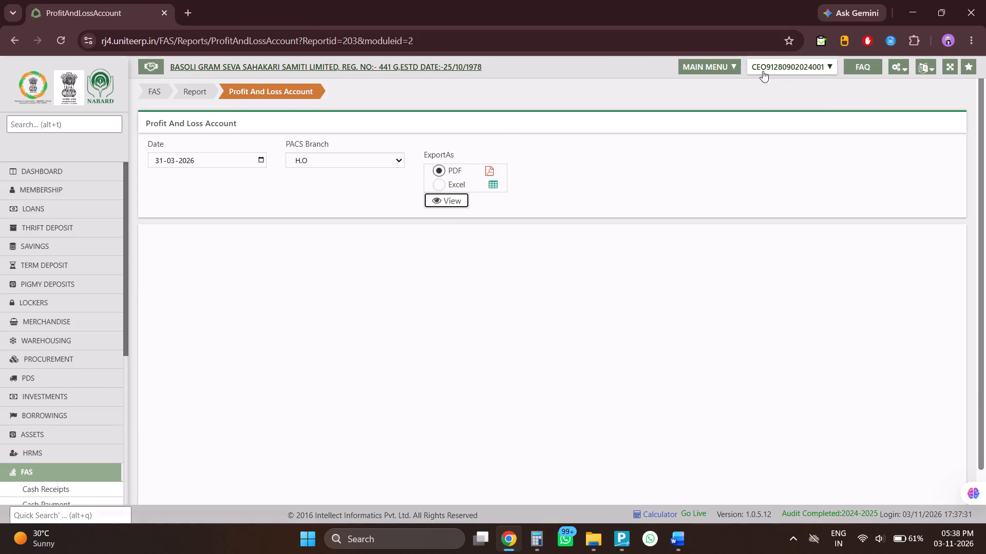
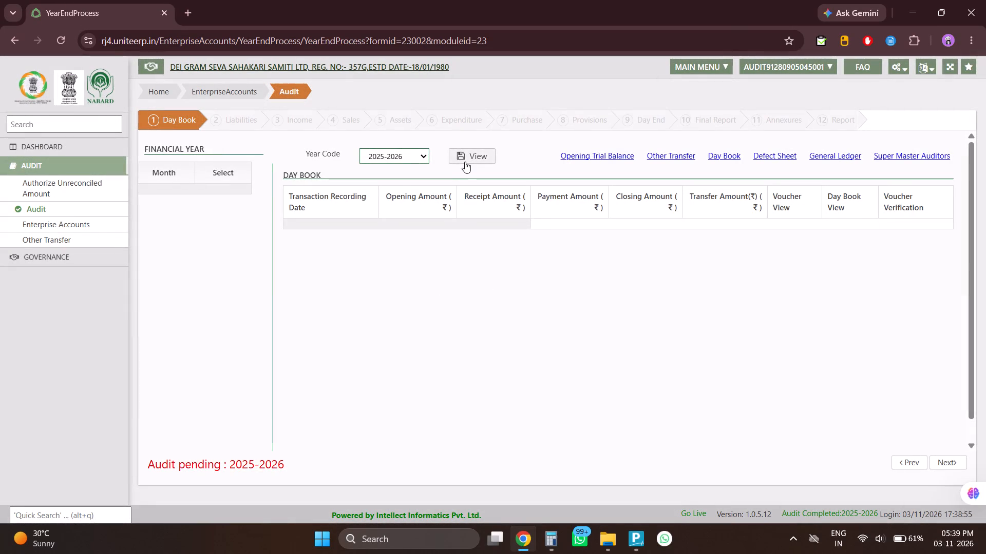
Load the 2025-2026 audit and advance through its stages from Day Book to Day End.
{"action": "left_click", "coordinate": [465, 160]}
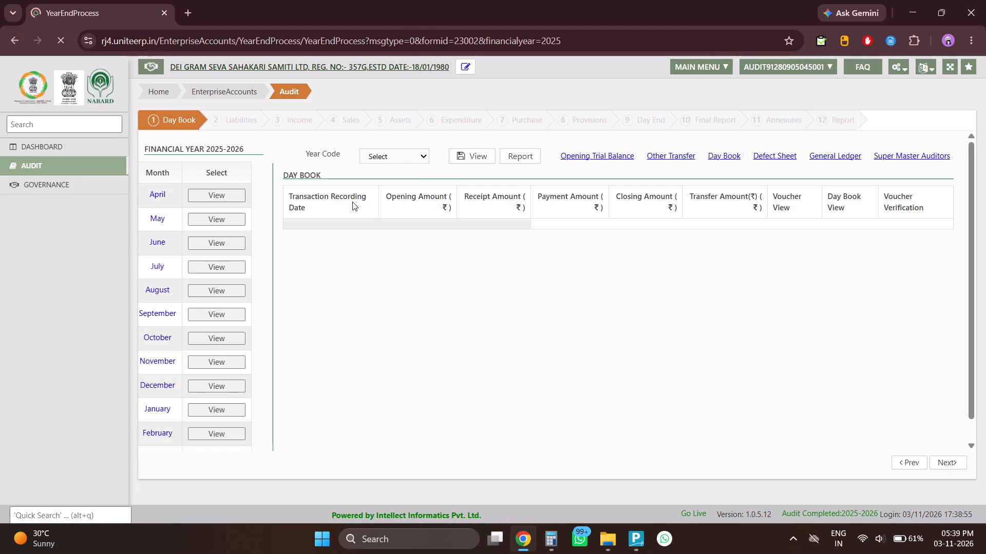
{"action": "scroll", "coordinate": [203, 309], "scroll_direction": "down", "scroll_amount": 10}
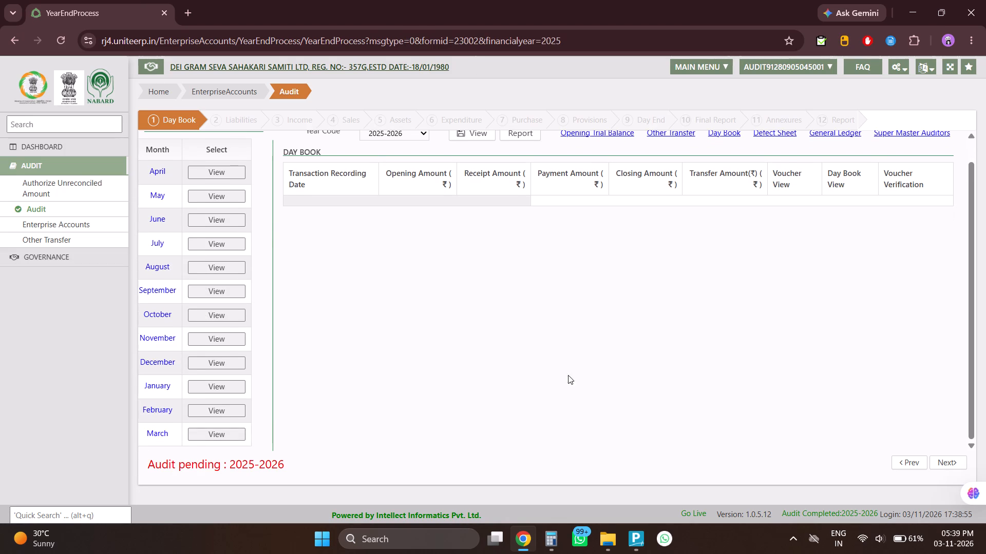
{"action": "key", "text": "alt+n"}
{"action": "key", "text": "alt+n"}
{"action": "key", "text": "alt+n"}
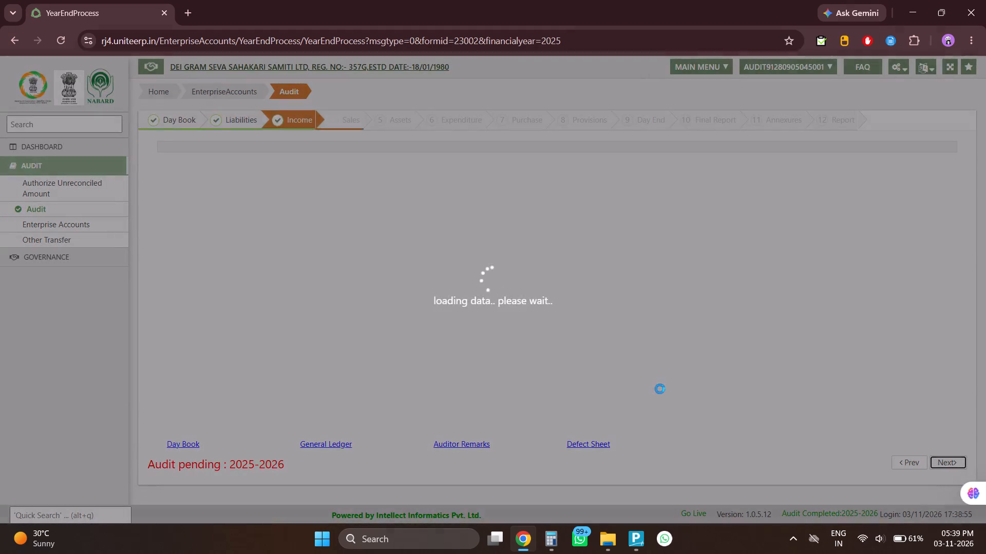
{"action": "key", "text": "alt+n"}
{"action": "key", "text": "alt+n"}
{"action": "key", "text": "alt+n"}
{"action": "key", "text": "alt+n"}
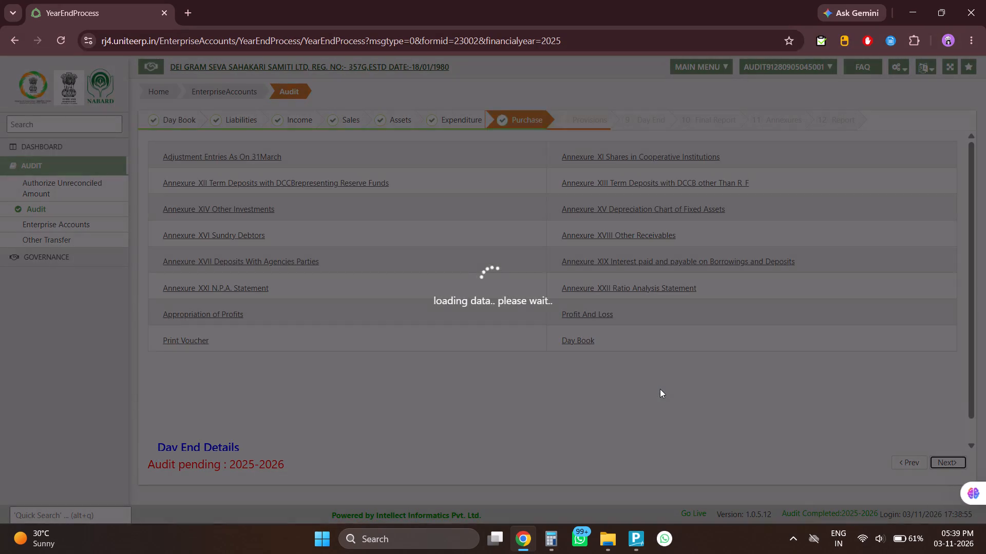
{"action": "key", "text": "alt+n"}
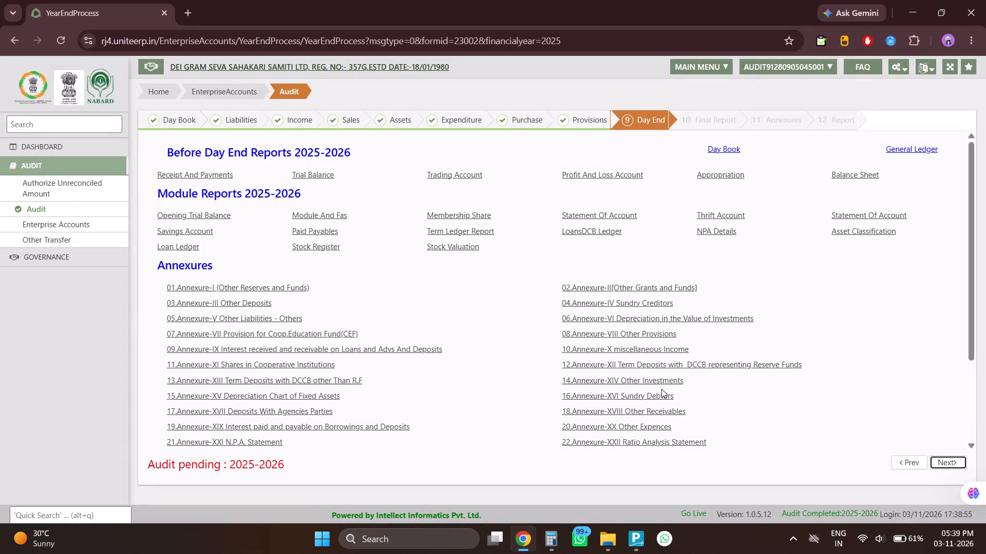
Generate the Module And Fas Difference report as a PDF for the Membership module, product Customer, as on 31-03-2026.
{"action": "left_click", "coordinate": [312, 216]}
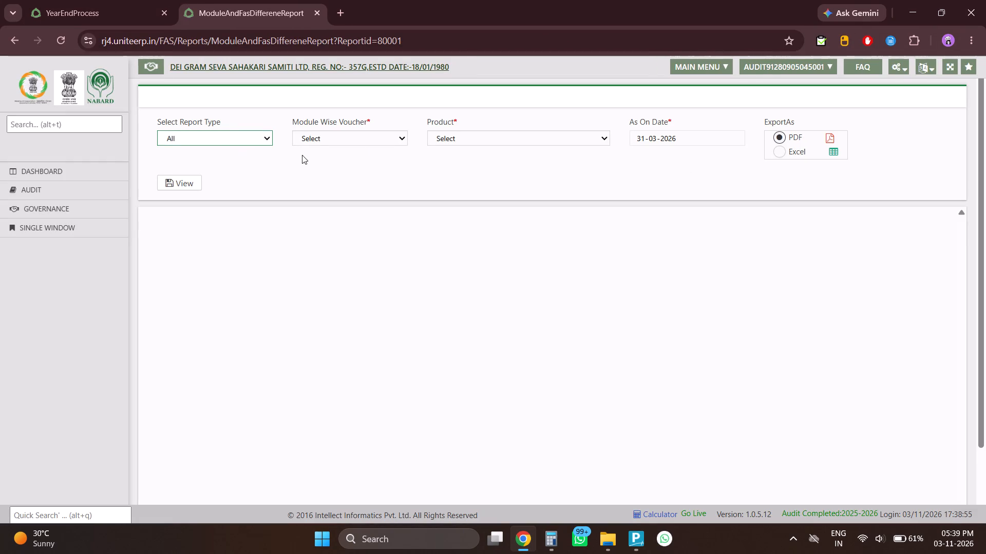
{"action": "left_click", "coordinate": [220, 138]}
{"action": "left_click", "coordinate": [212, 183]}
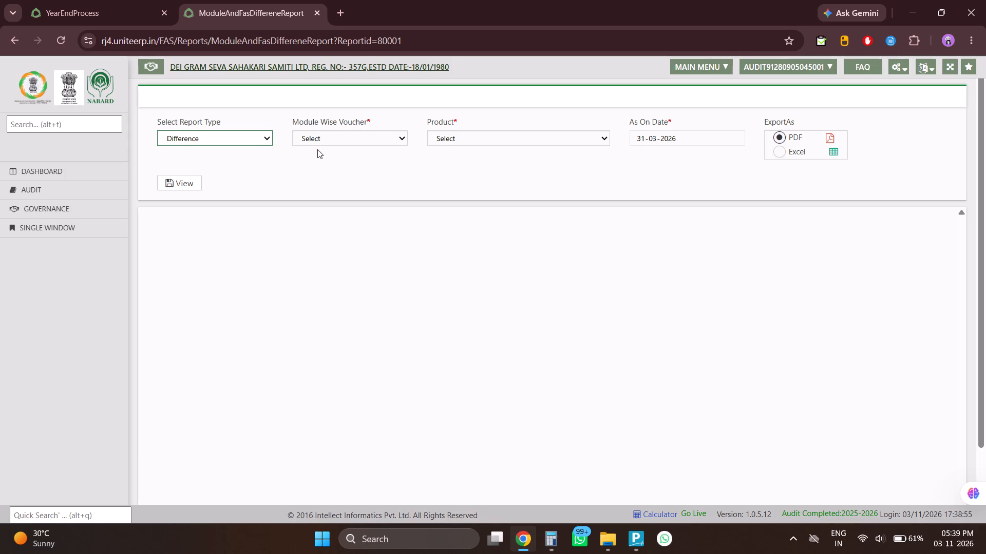
{"action": "left_click", "coordinate": [320, 144]}
{"action": "left_click", "coordinate": [324, 169]}
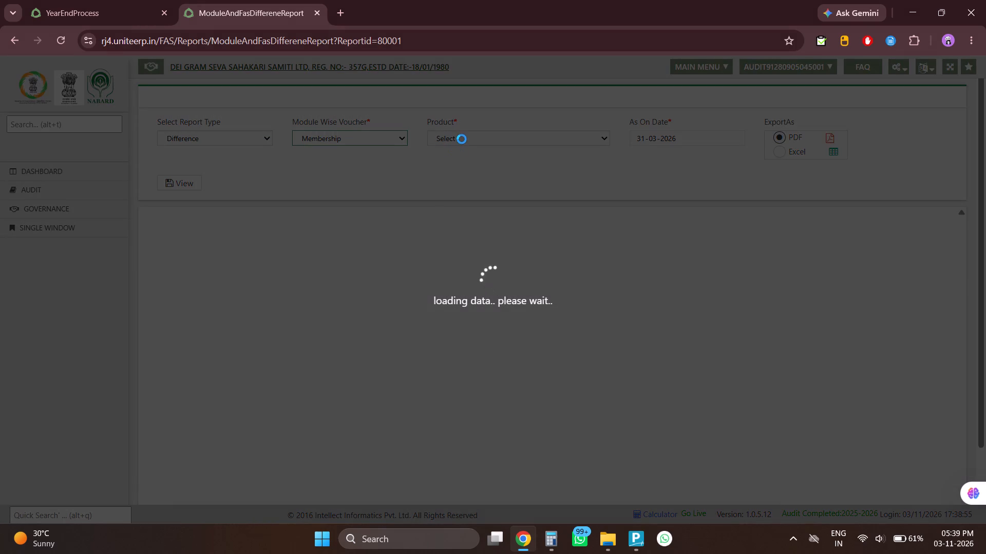
{"action": "left_click", "coordinate": [451, 143]}
{"action": "left_click", "coordinate": [445, 165]}
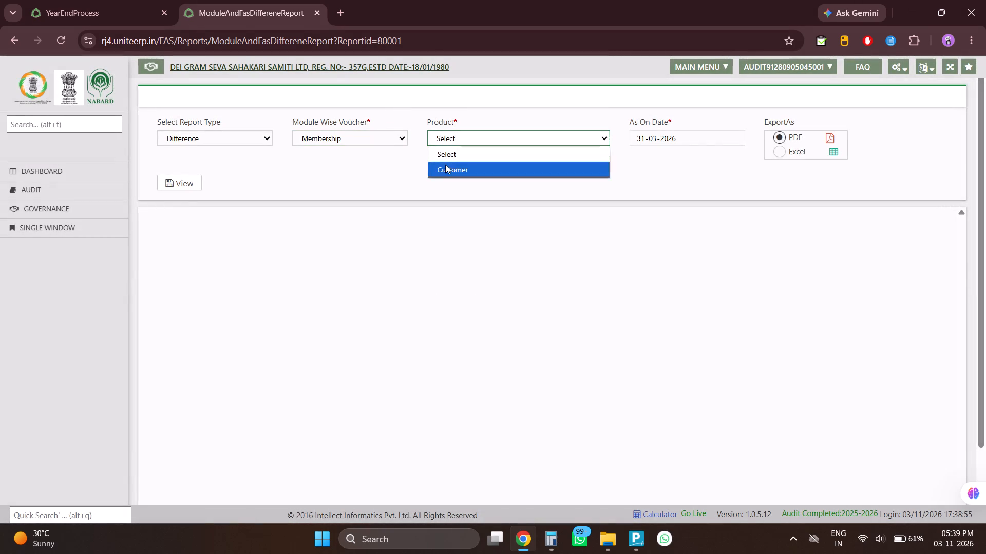
{"action": "left_click", "coordinate": [180, 187]}
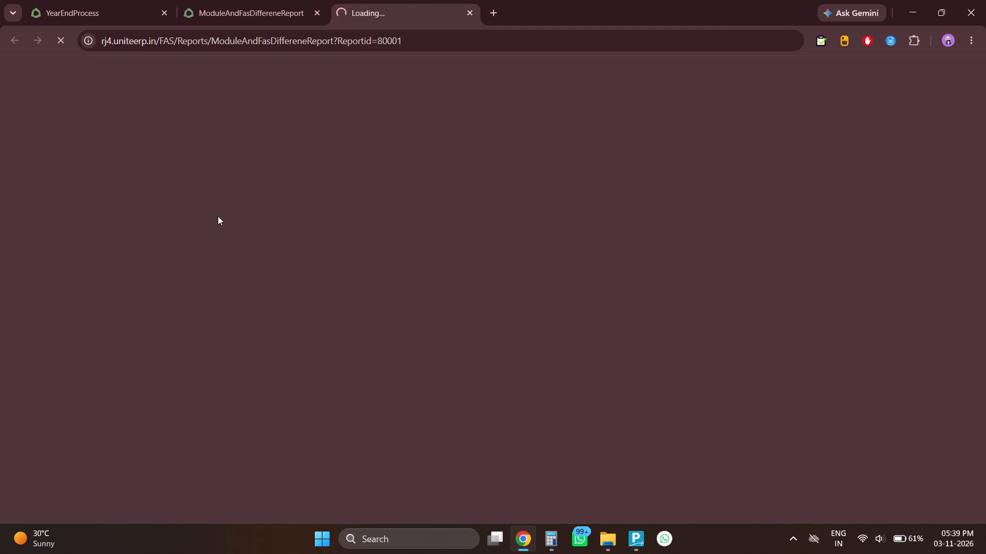
Generate the Module And Fas Difference report for the Deposits module, product Saving Deposits.
{"action": "left_click", "coordinate": [258, 2]}
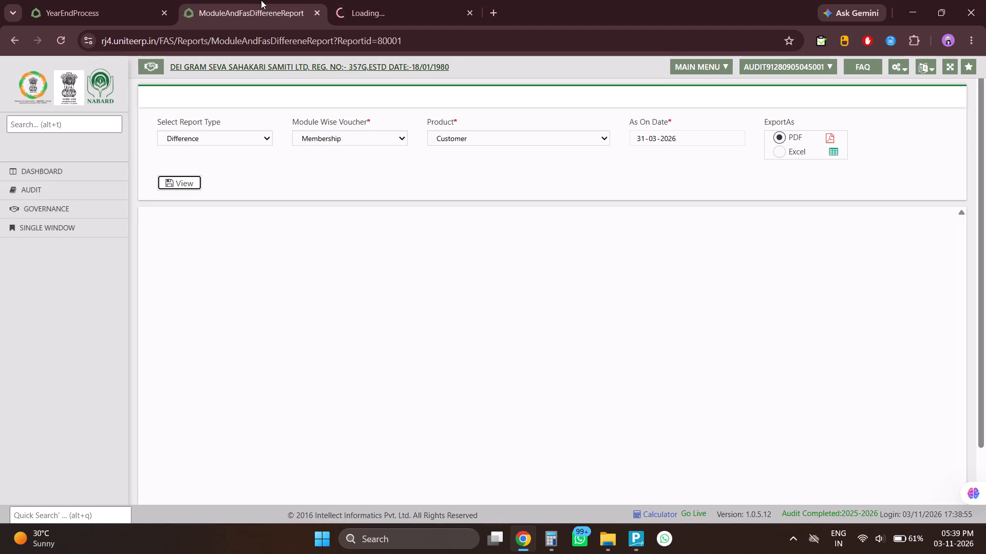
{"action": "left_click", "coordinate": [397, 0]}
{"action": "left_click", "coordinate": [283, 0]}
{"action": "left_click", "coordinate": [455, 138]}
{"action": "left_click", "coordinate": [239, 0]}
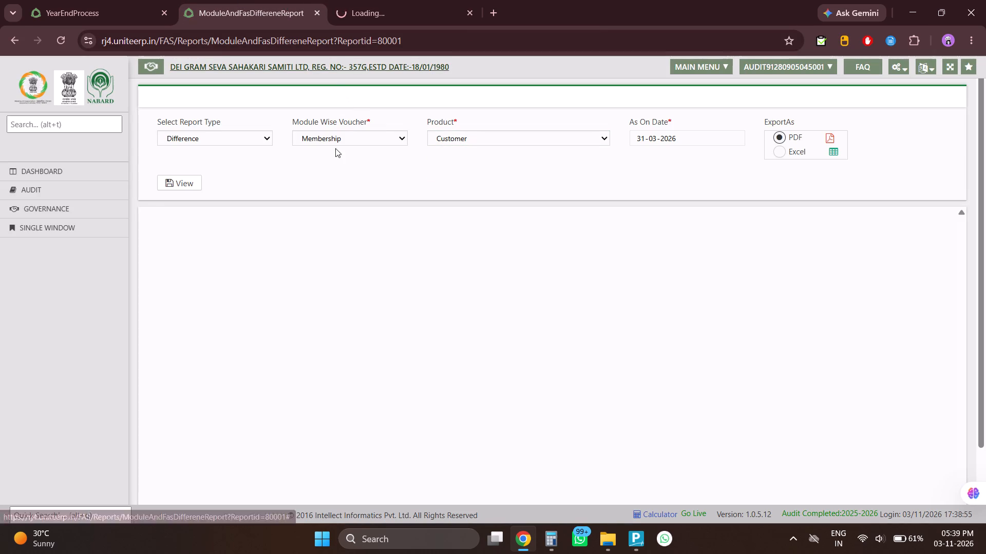
{"action": "left_click", "coordinate": [345, 140]}
{"action": "left_click", "coordinate": [342, 178]}
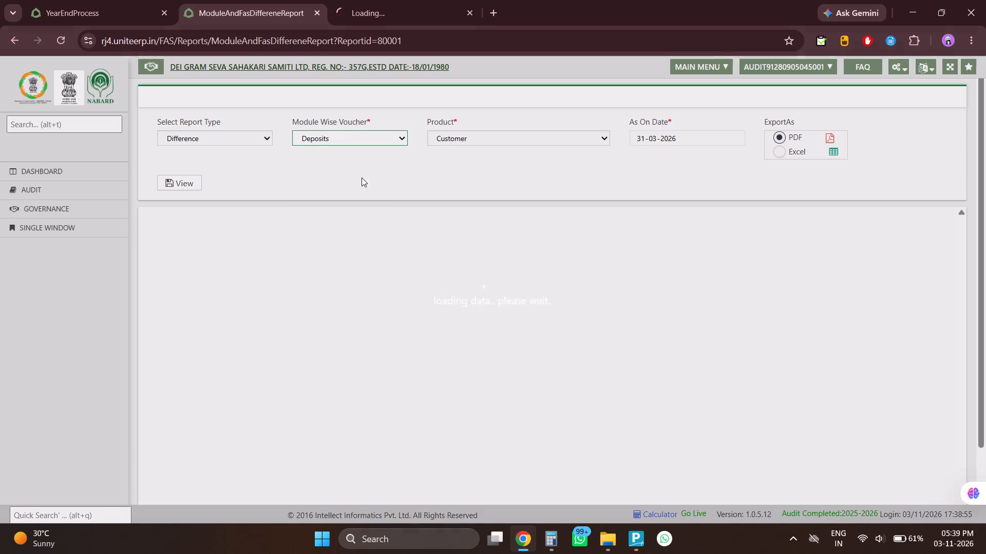
{"action": "left_click", "coordinate": [482, 143]}
{"action": "left_click", "coordinate": [477, 170]}
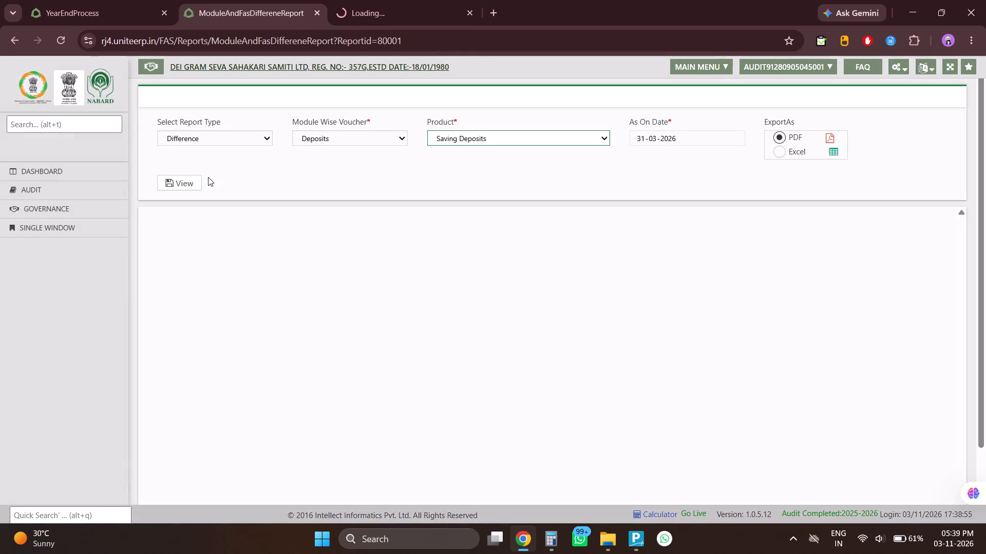
{"action": "left_click", "coordinate": [165, 180]}
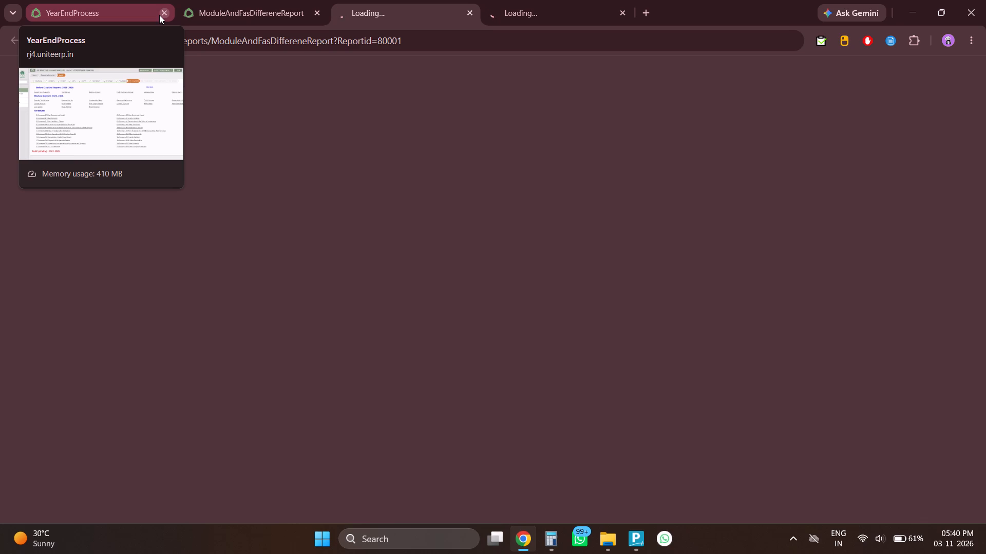
Generate the Module And Fas Difference report for the Loans module, product Normal KCC, checking the two earlier reports meanwhile.
{"action": "left_click", "coordinate": [231, 0]}
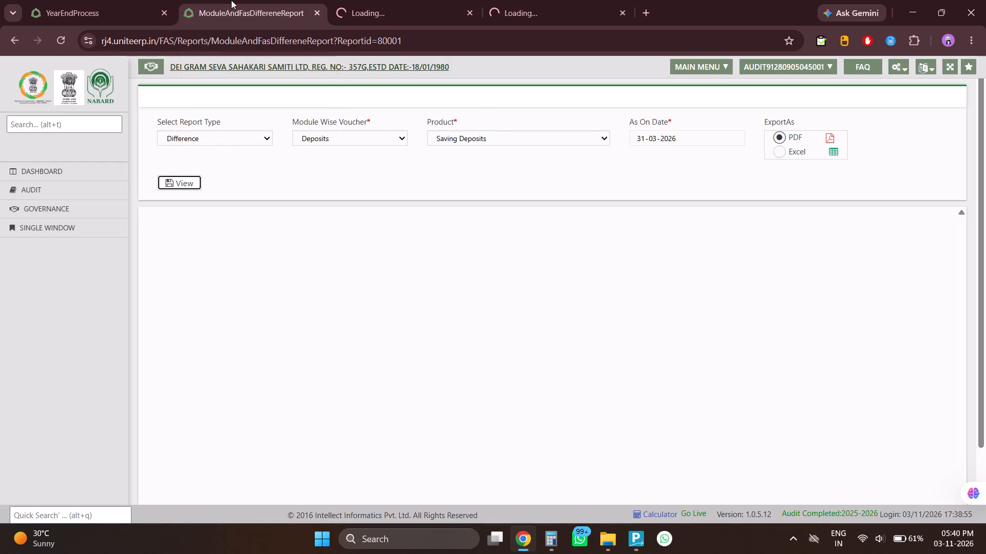
{"action": "left_click", "coordinate": [448, 140]}
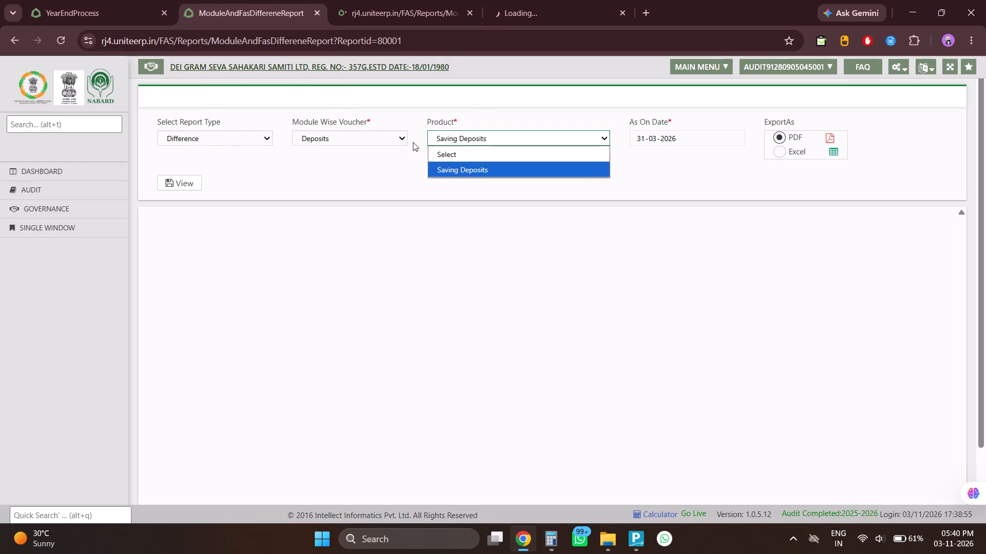
{"action": "left_click", "coordinate": [379, 138]}
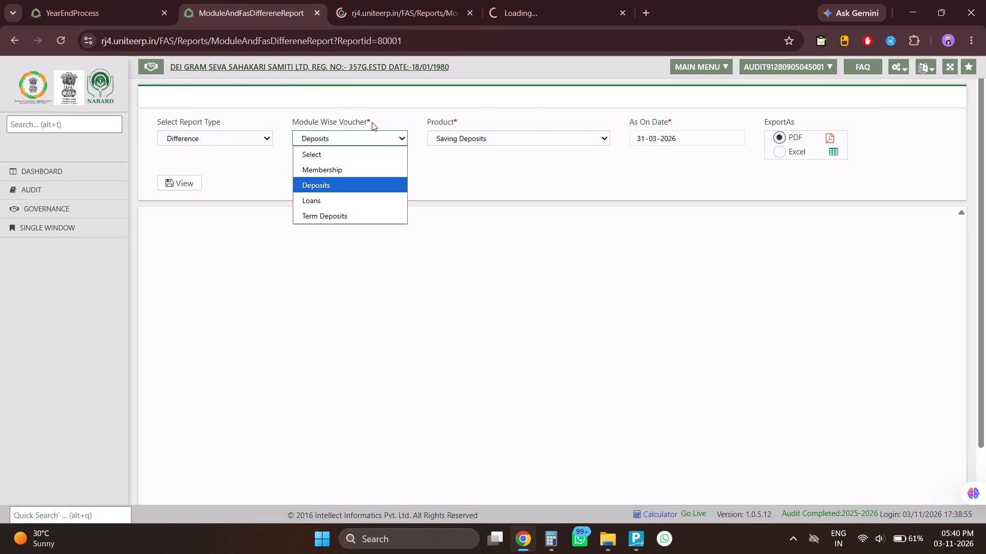
{"action": "left_click", "coordinate": [314, 201]}
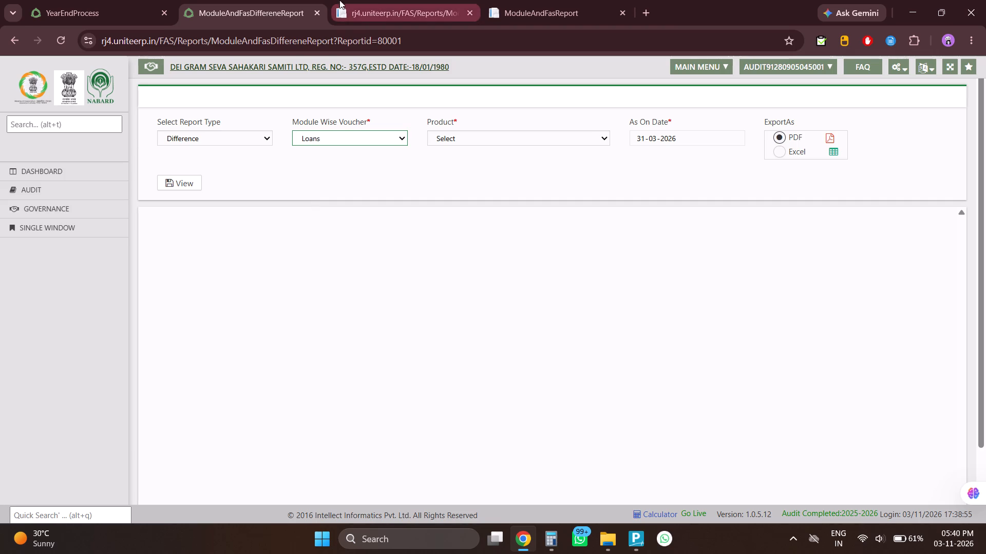
{"action": "left_click", "coordinate": [386, 0]}
{"action": "left_click", "coordinate": [530, 0]}
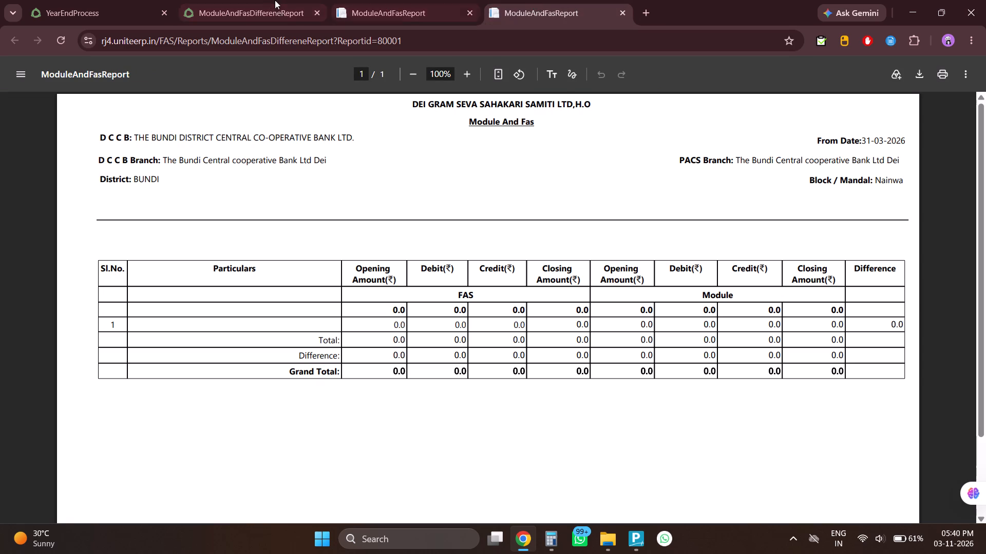
{"action": "left_click", "coordinate": [269, 0]}
{"action": "left_click", "coordinate": [344, 133]}
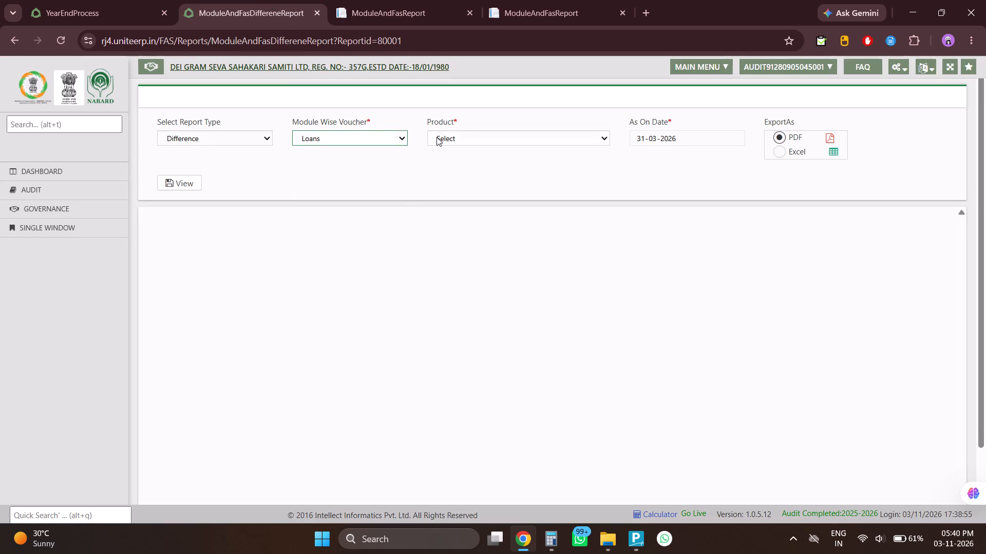
{"action": "left_click", "coordinate": [437, 137]}
{"action": "left_click", "coordinate": [437, 167]}
{"action": "left_click", "coordinate": [180, 191]}
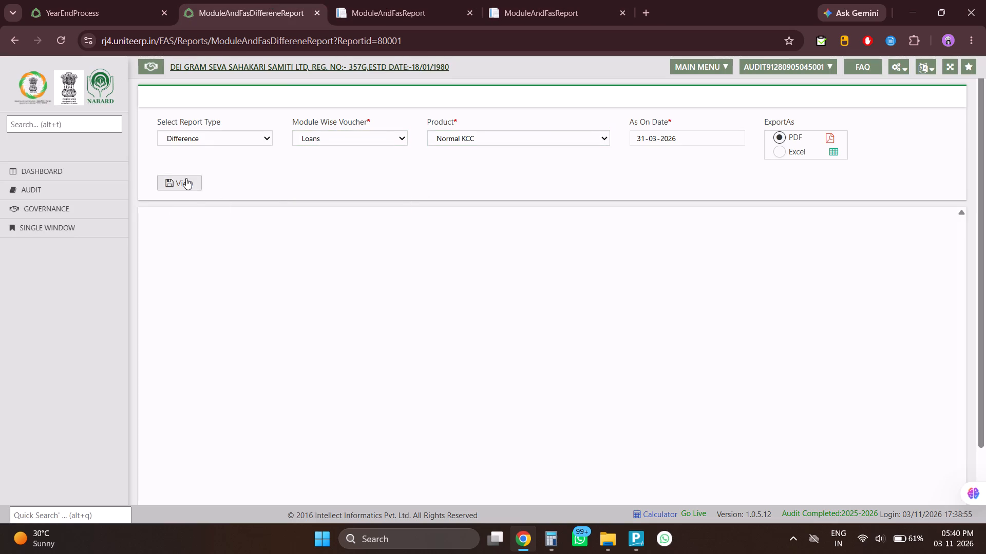
{"action": "left_click", "coordinate": [186, 178]}
Generate the Module And Fas Difference report for the Loans module, product KCC Animal Husbandary.
{"action": "left_click", "coordinate": [256, 5]}
{"action": "left_click", "coordinate": [476, 141]}
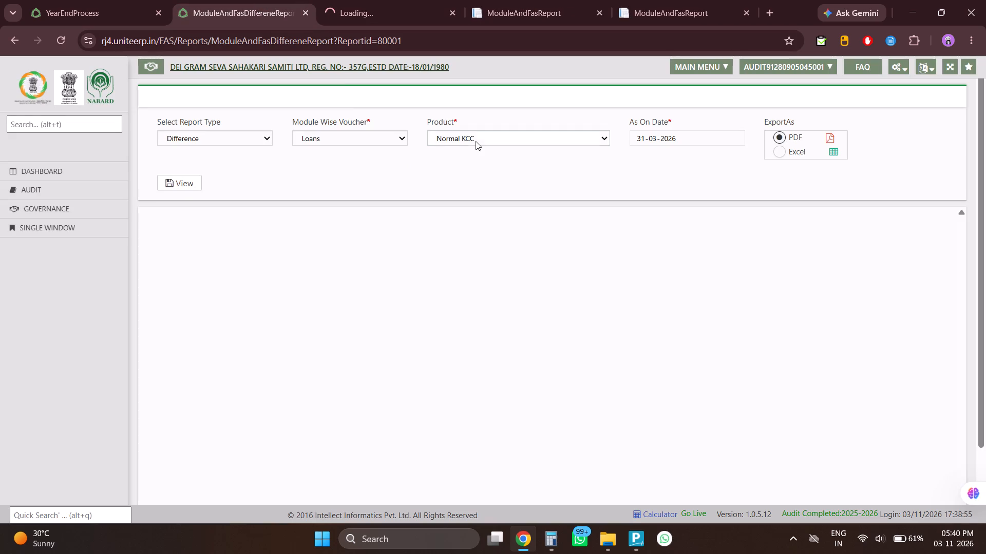
{"action": "left_click", "coordinate": [460, 185]}
{"action": "left_click", "coordinate": [191, 178]}
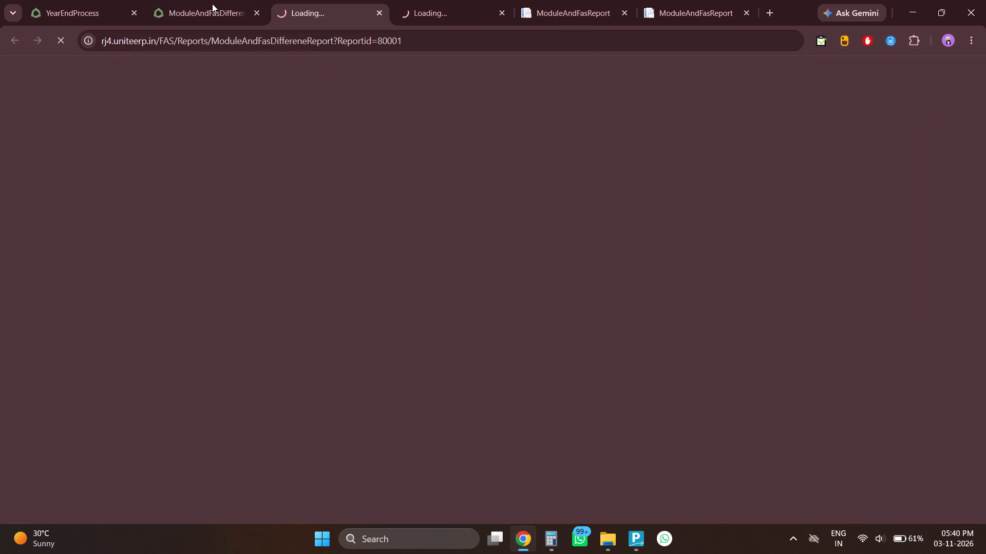
Generate the Module And Fas Difference report for the Term Deposits module without choosing a product.
{"action": "left_click", "coordinate": [208, 0]}
{"action": "left_click", "coordinate": [474, 145]}
{"action": "left_click", "coordinate": [346, 142]}
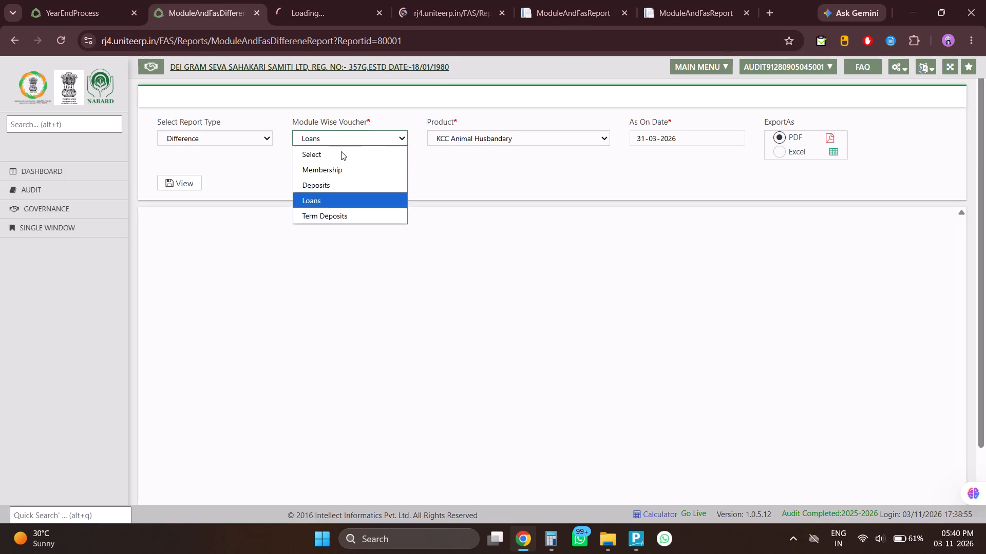
{"action": "left_click", "coordinate": [333, 209]}
{"action": "left_click", "coordinate": [468, 135]}
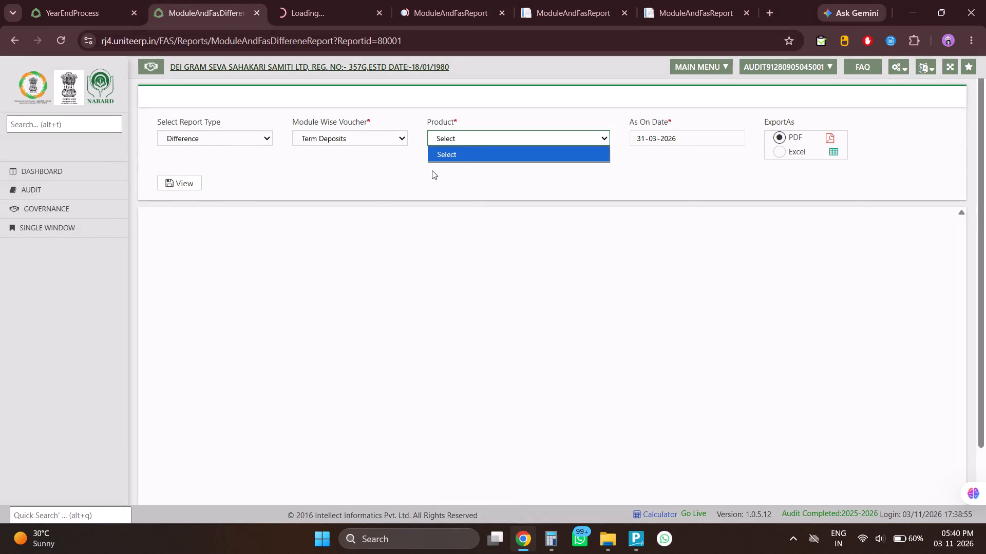
{"action": "left_click", "coordinate": [177, 190]}
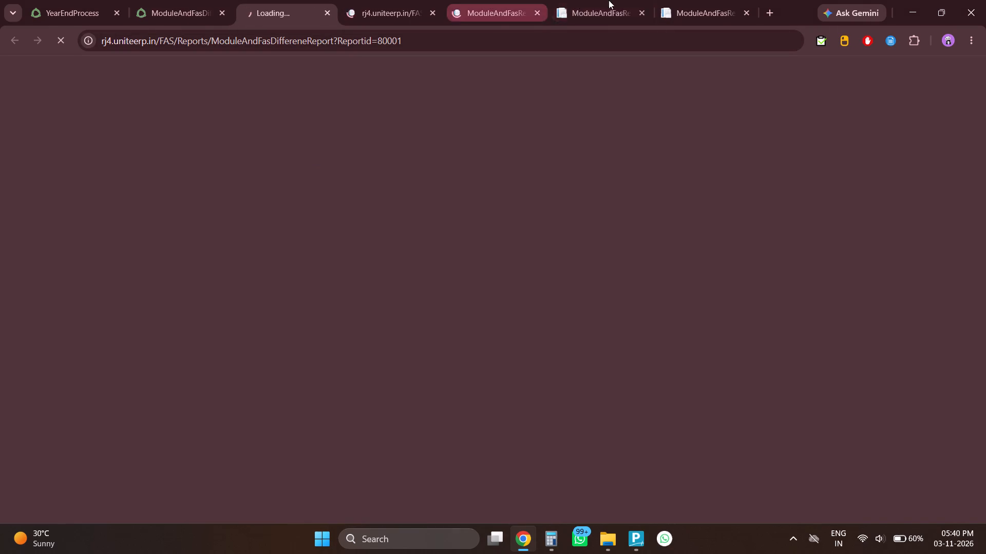
Examine the generated Module And Fas reports for differences between FAS and module amounts, down to the totals and grand total.
{"action": "left_click", "coordinate": [618, 0]}
{"action": "left_click", "coordinate": [465, 0]}
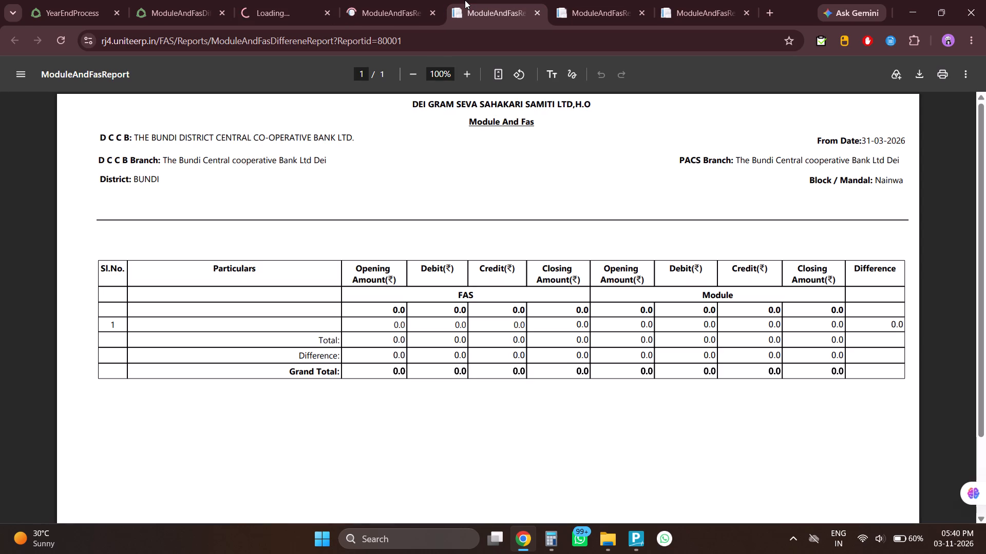
{"action": "left_click", "coordinate": [358, 0]}
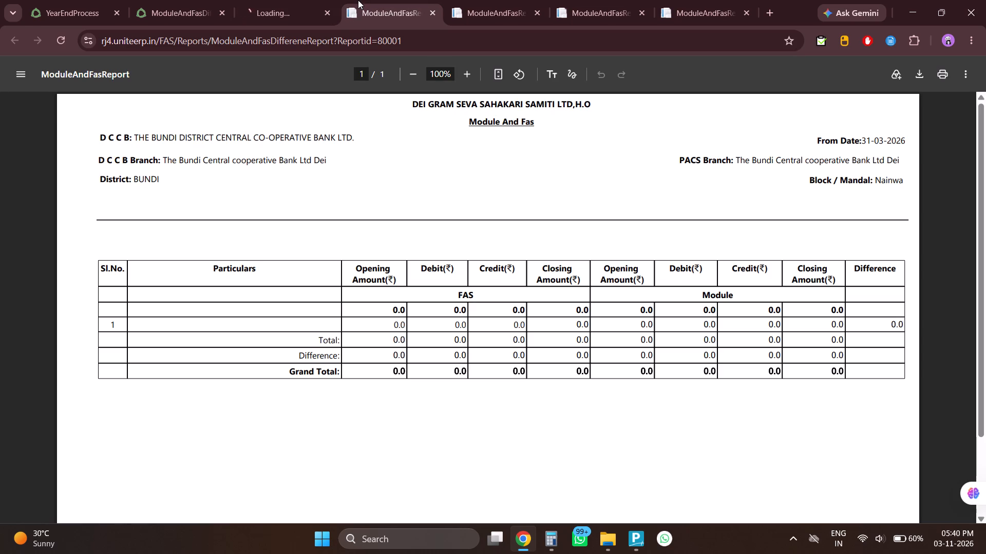
{"action": "left_click", "coordinate": [281, 0]}
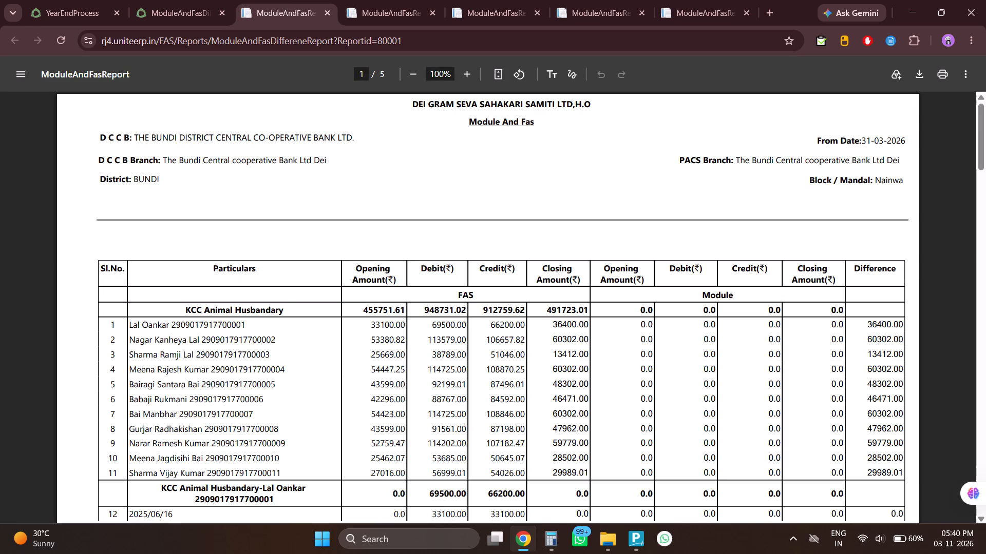
{"action": "scroll", "coordinate": [532, 354], "scroll_direction": "down", "scroll_amount": 20}
{"action": "scroll", "coordinate": [532, 354], "scroll_direction": "down", "scroll_amount": 17}
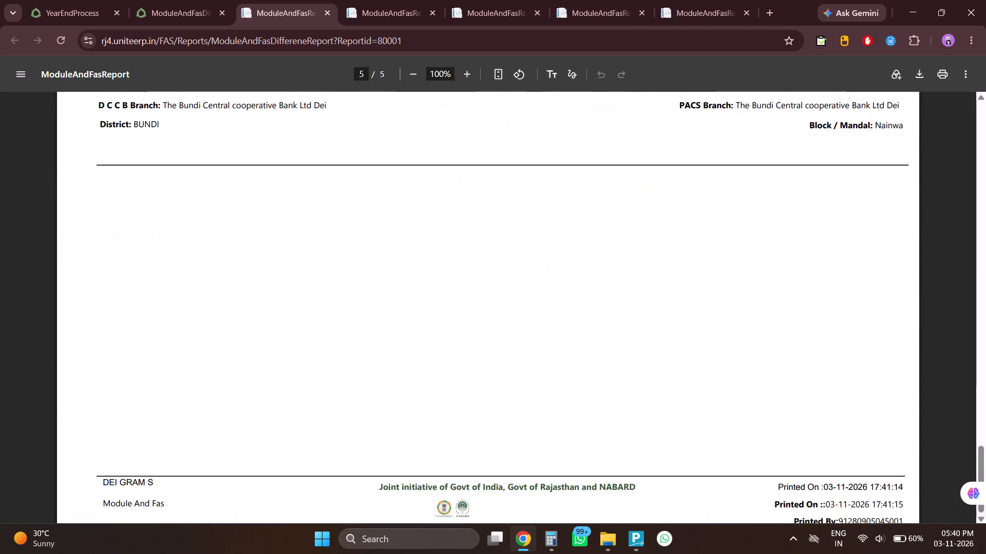
{"action": "scroll", "coordinate": [532, 354], "scroll_direction": "down", "scroll_amount": 8}
{"action": "scroll", "coordinate": [532, 354], "scroll_direction": "up", "scroll_amount": 11}
{"action": "scroll", "coordinate": [532, 354], "scroll_direction": "down", "scroll_amount": 6}
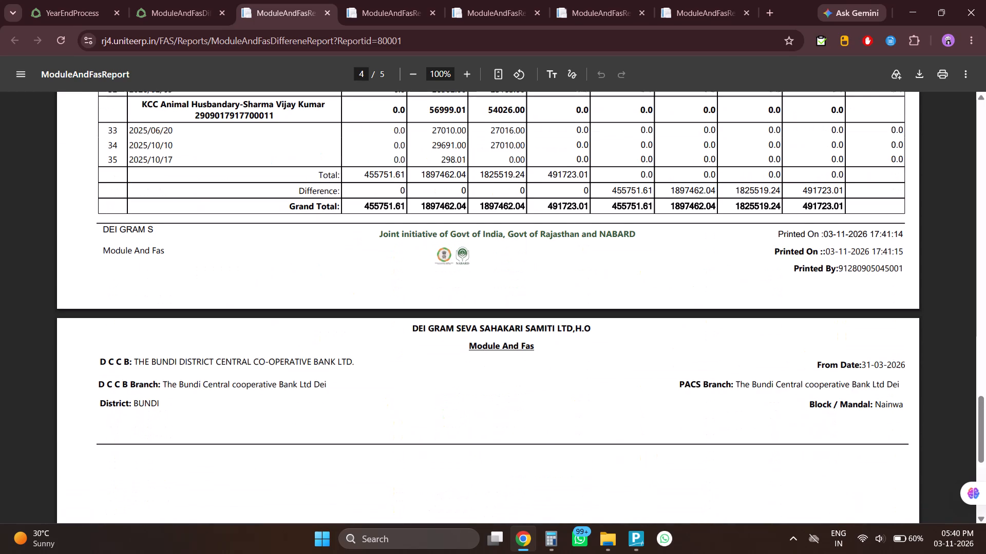
Leave the Day End reports and go to the Audit workflow page.
{"action": "left_click", "coordinate": [54, 0]}
{"action": "left_click", "coordinate": [59, 95]}
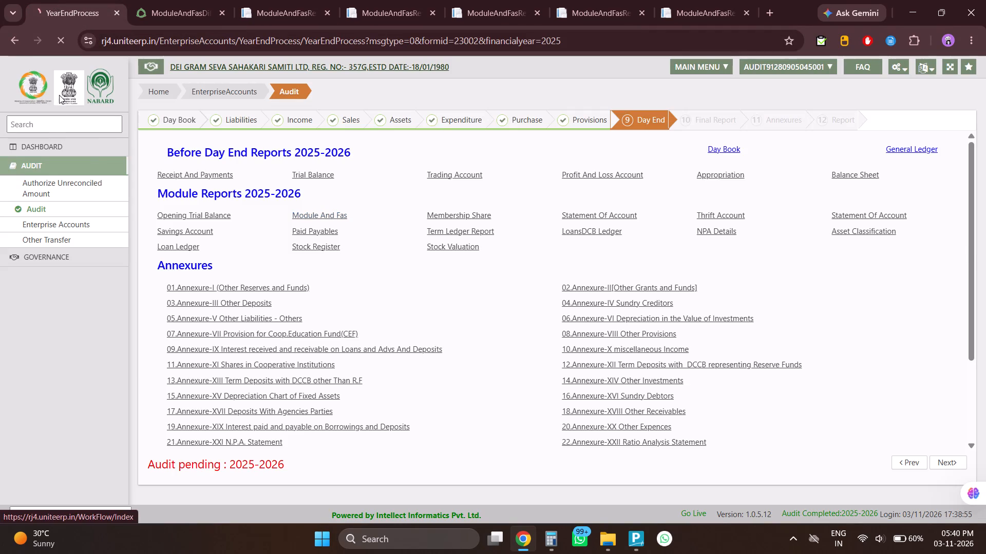
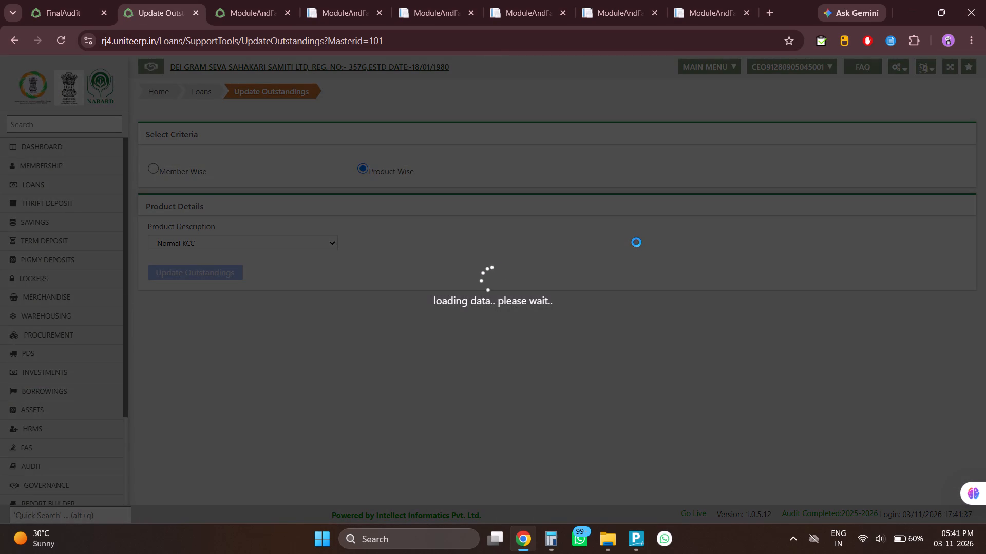
Finish the product-wise outstandings update for Normal KCC.
{"action": "left_click", "coordinate": [483, 319]}
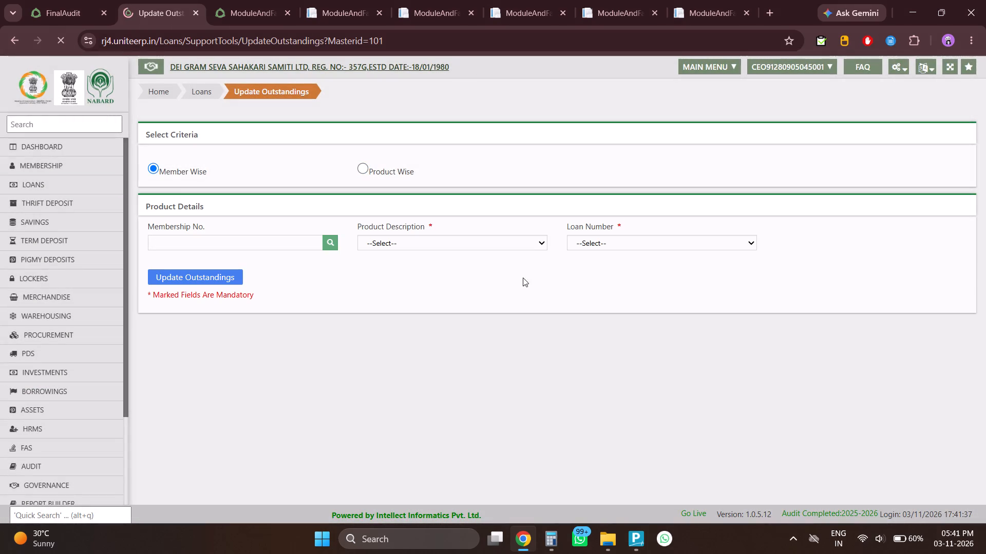
Update the loan outstandings product-wise for KCC Animal Husbandary.
{"action": "left_click", "coordinate": [363, 164]}
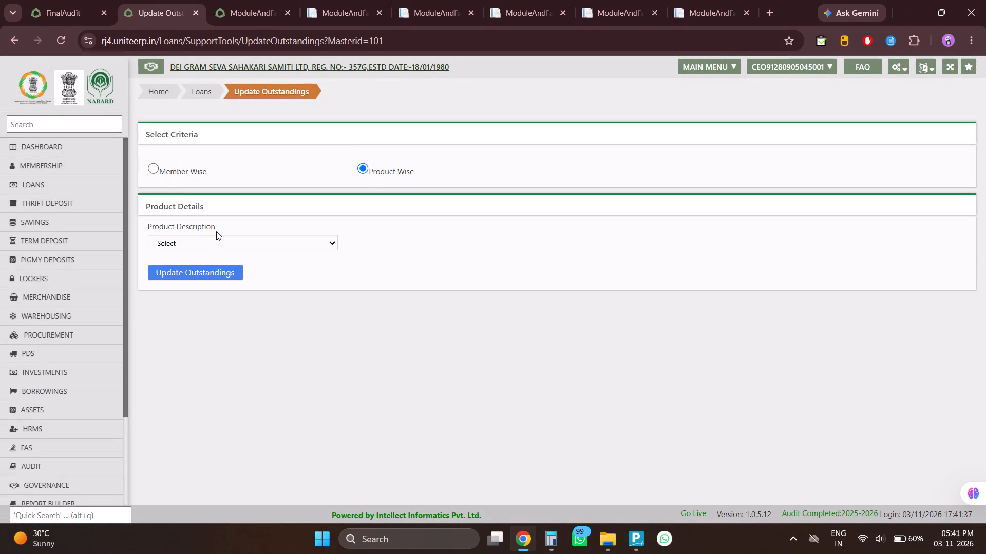
{"action": "left_click", "coordinate": [205, 244]}
{"action": "left_click", "coordinate": [190, 289]}
{"action": "left_click", "coordinate": [185, 274]}
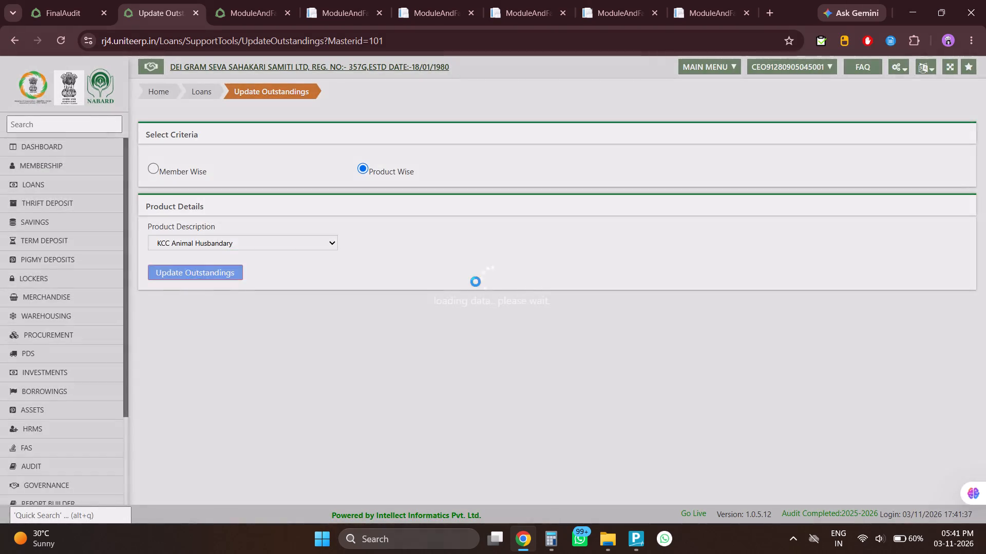
{"action": "left_click", "coordinate": [471, 302]}
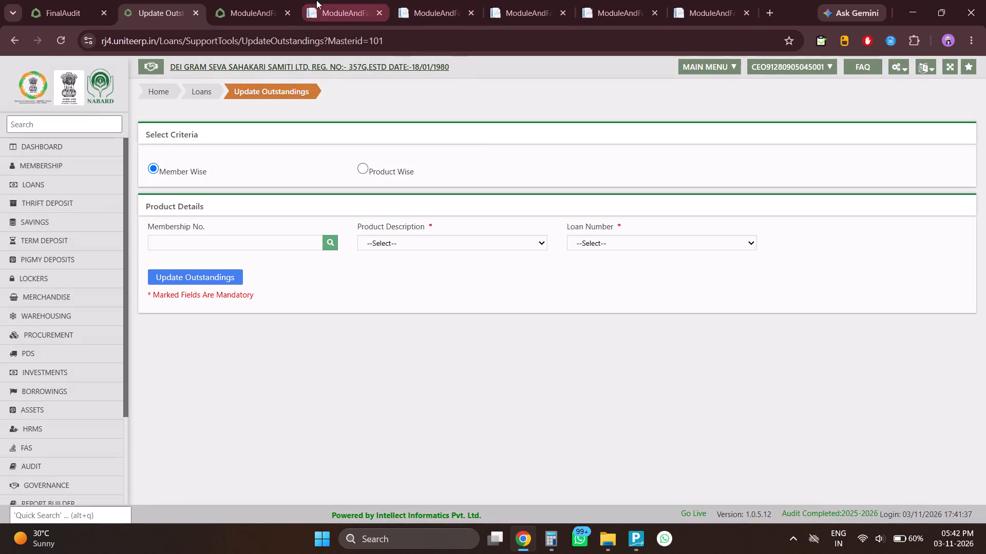
Regenerate the KCC Animal Husbandary Module And Fas report and examine its FAS and module amounts down to the grand total.
{"action": "left_click", "coordinate": [307, 0]}
{"action": "key", "text": "F5"}
{"action": "key", "text": "Return"}
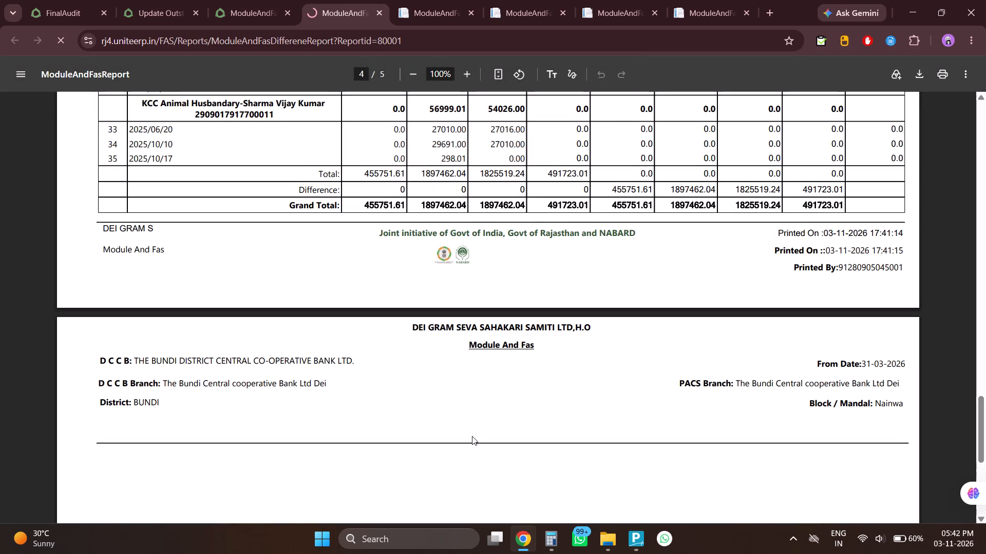
{"action": "scroll", "coordinate": [496, 404], "scroll_direction": "down", "scroll_amount": 2}
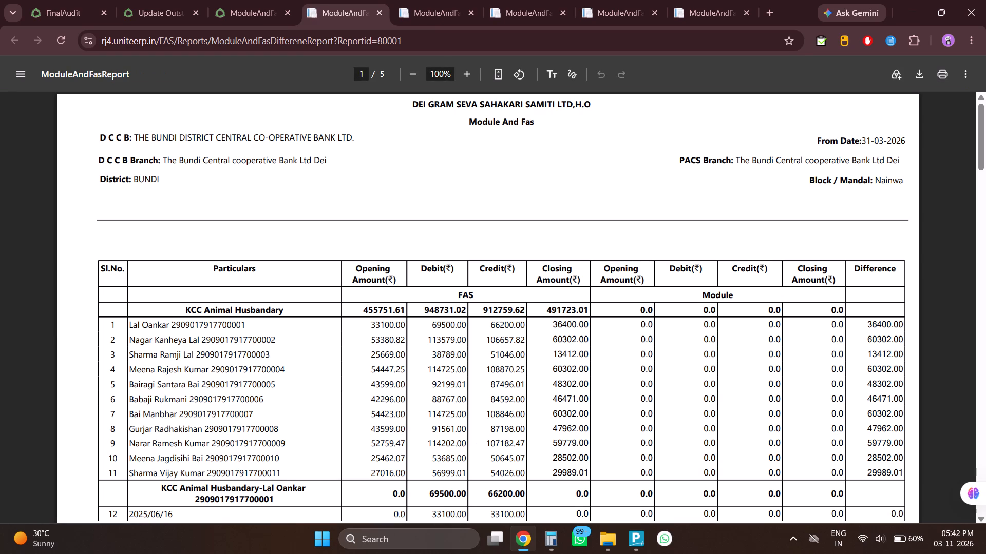
{"action": "scroll", "coordinate": [496, 404], "scroll_direction": "down", "scroll_amount": 6}
{"action": "scroll", "coordinate": [496, 404], "scroll_direction": "up", "scroll_amount": 1}
{"action": "scroll", "coordinate": [496, 404], "scroll_direction": "down", "scroll_amount": 13}
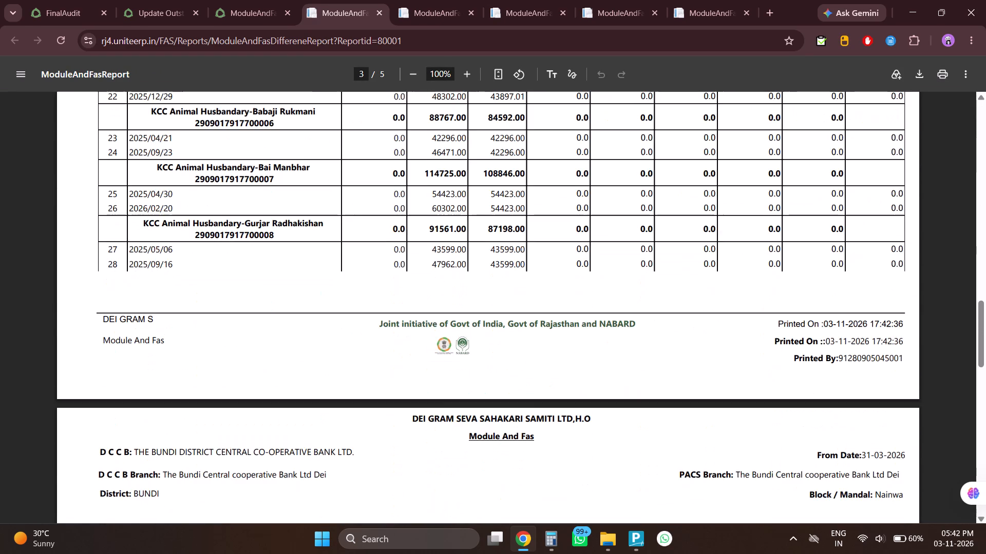
{"action": "scroll", "coordinate": [496, 404], "scroll_direction": "down", "scroll_amount": 8}
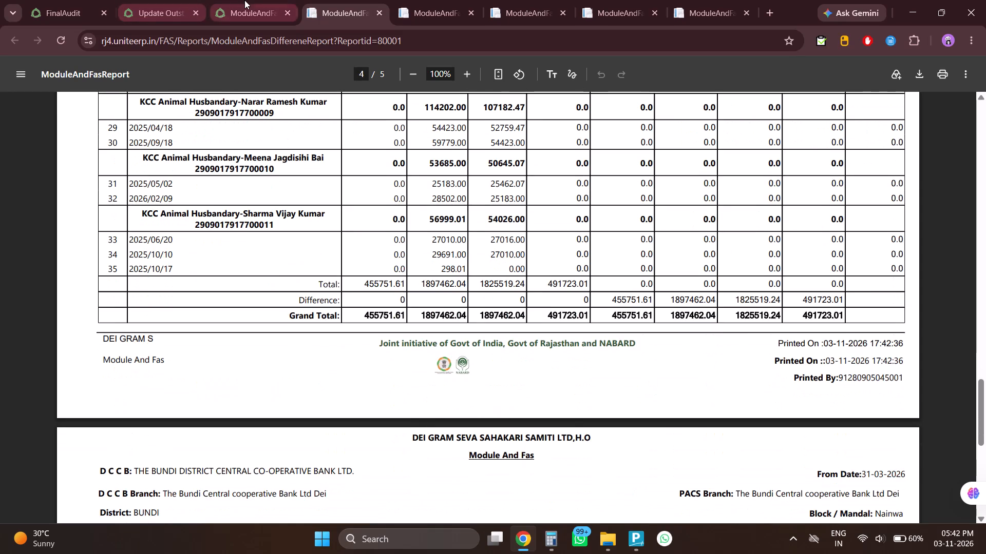
Close the Module And Fas Difference report setup page and return to the Update Outstandings page.
{"action": "left_click", "coordinate": [244, 0]}
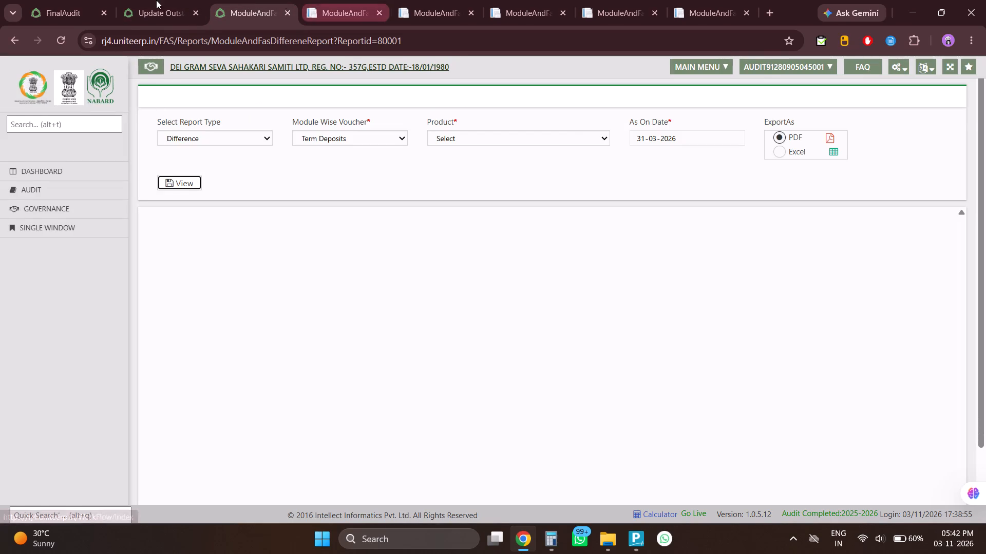
{"action": "left_click", "coordinate": [127, 0]}
{"action": "left_click", "coordinate": [256, 0]}
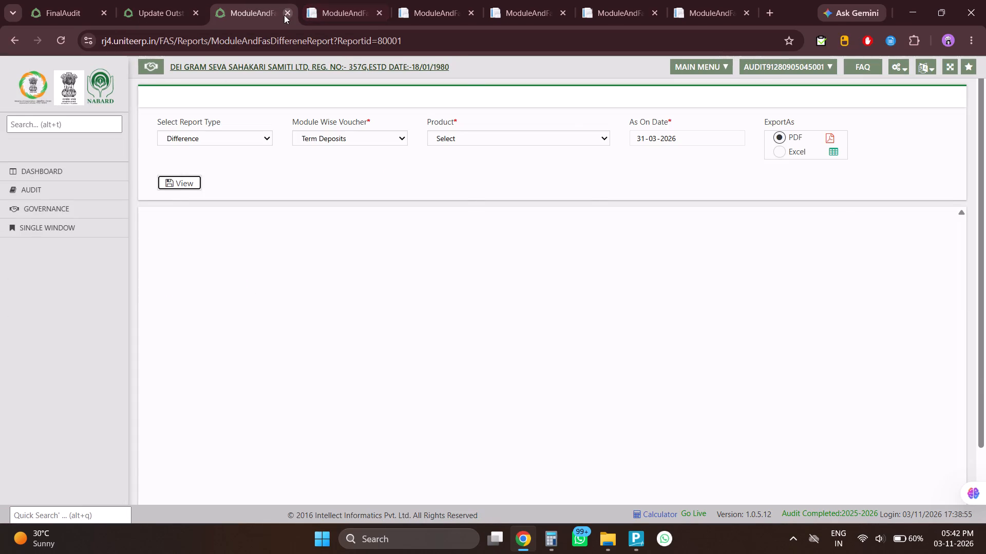
{"action": "left_click", "coordinate": [284, 15]}
{"action": "left_click", "coordinate": [140, 0]}
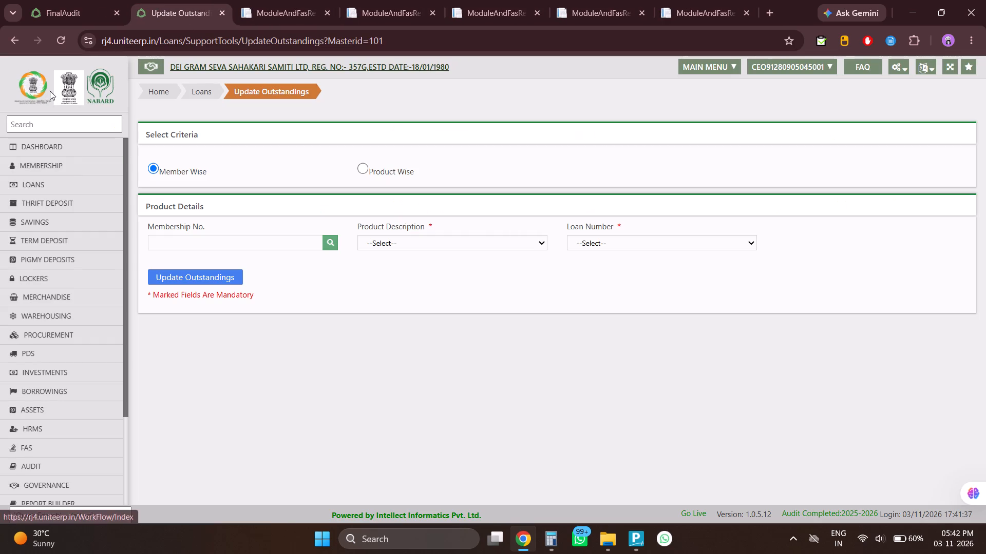
Look through the functions of the Loans module and open the Sanctions - Others page.
{"action": "left_click", "coordinate": [50, 91]}
{"action": "left_click", "coordinate": [130, 144]}
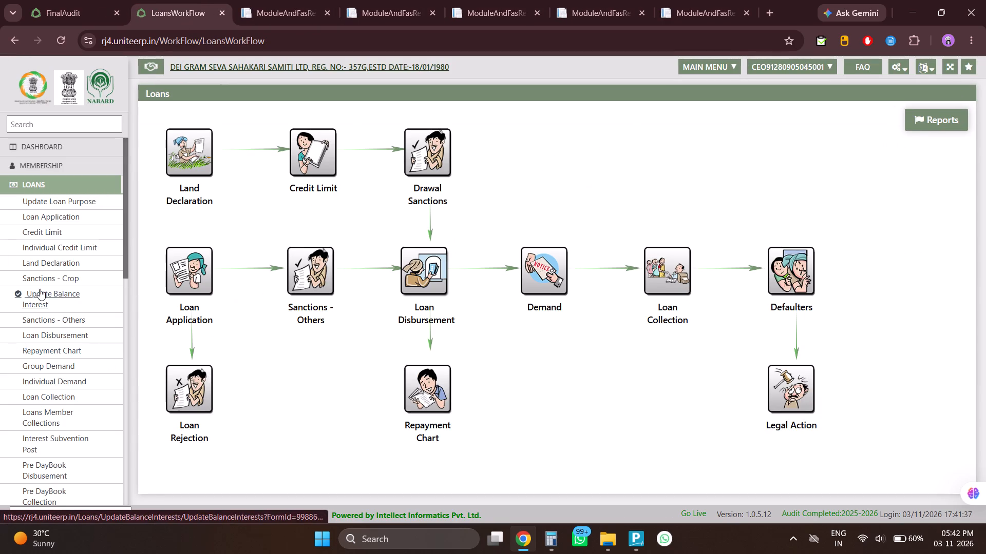
{"action": "scroll", "coordinate": [47, 426], "scroll_direction": "down", "scroll_amount": 2}
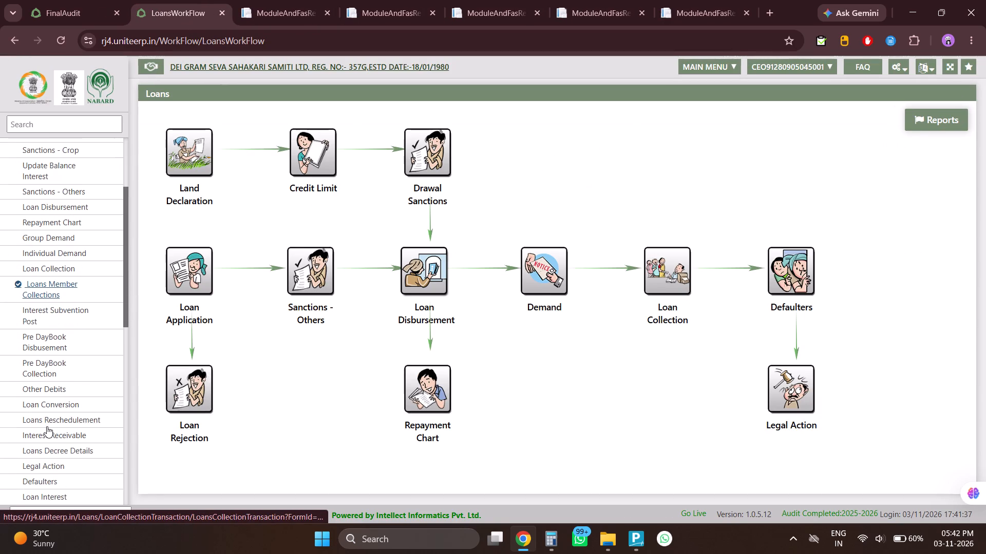
{"action": "scroll", "coordinate": [47, 426], "scroll_direction": "down", "scroll_amount": 2}
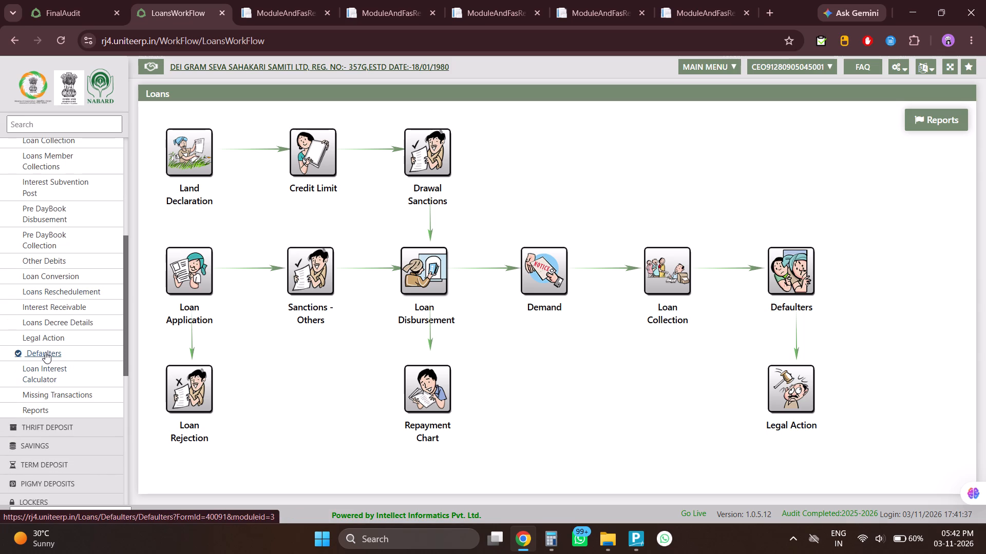
{"action": "scroll", "coordinate": [45, 352], "scroll_direction": "up", "scroll_amount": 2}
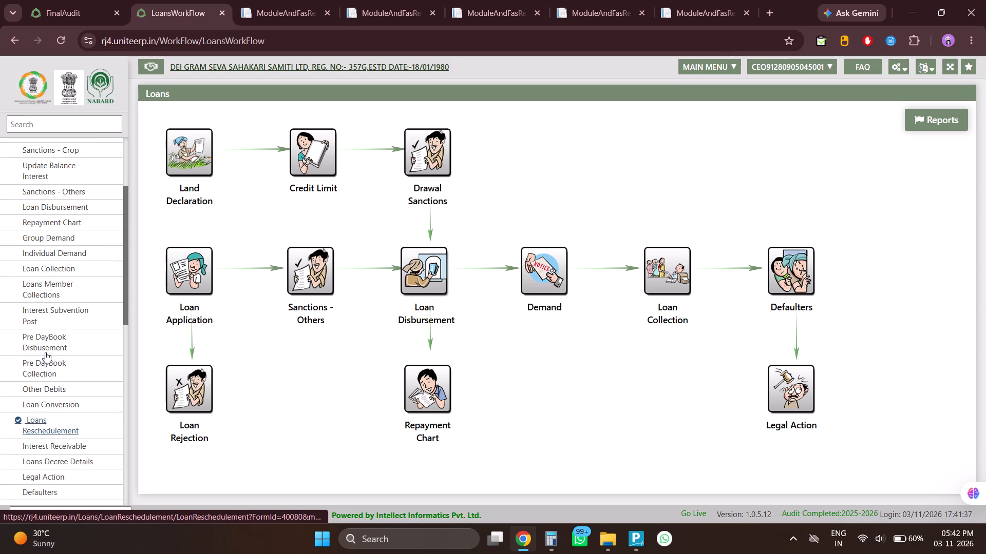
{"action": "scroll", "coordinate": [45, 352], "scroll_direction": "up", "scroll_amount": 3}
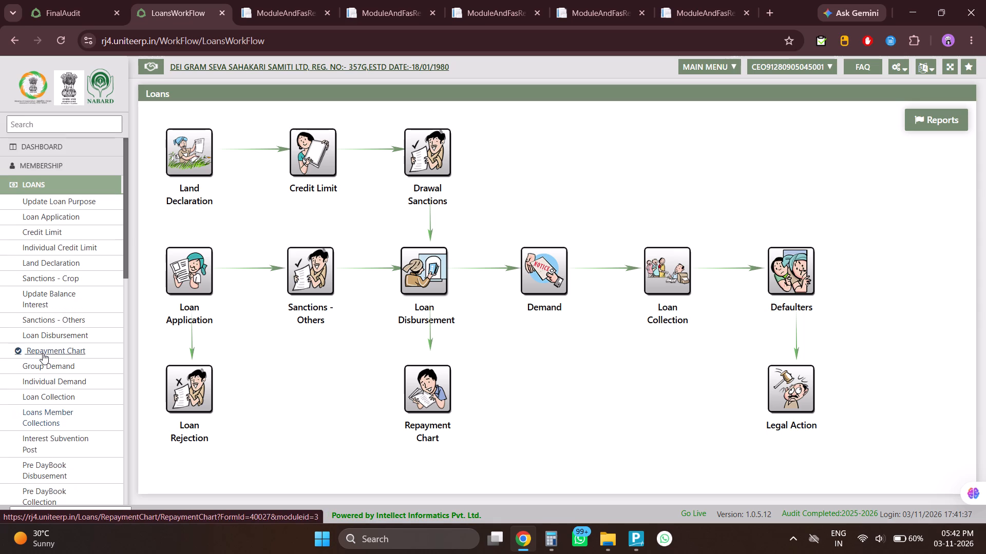
{"action": "left_click", "coordinate": [53, 321]}
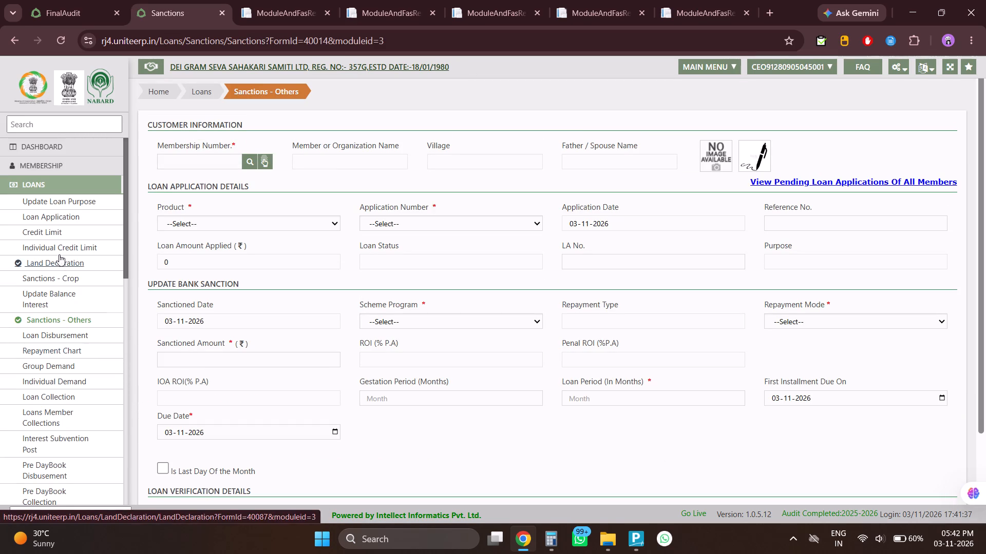
On the Update Loan Purpose page, list the KCC Animal Husbandary loans disbursed from 01-04-2025 to 31-03-2026.
{"action": "left_click", "coordinate": [53, 202]}
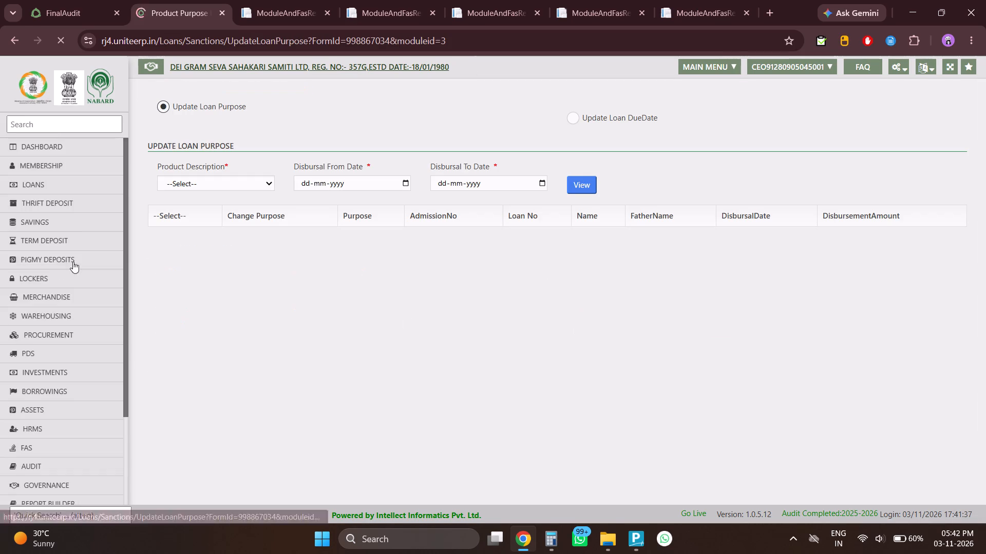
{"action": "left_click", "coordinate": [198, 180]}
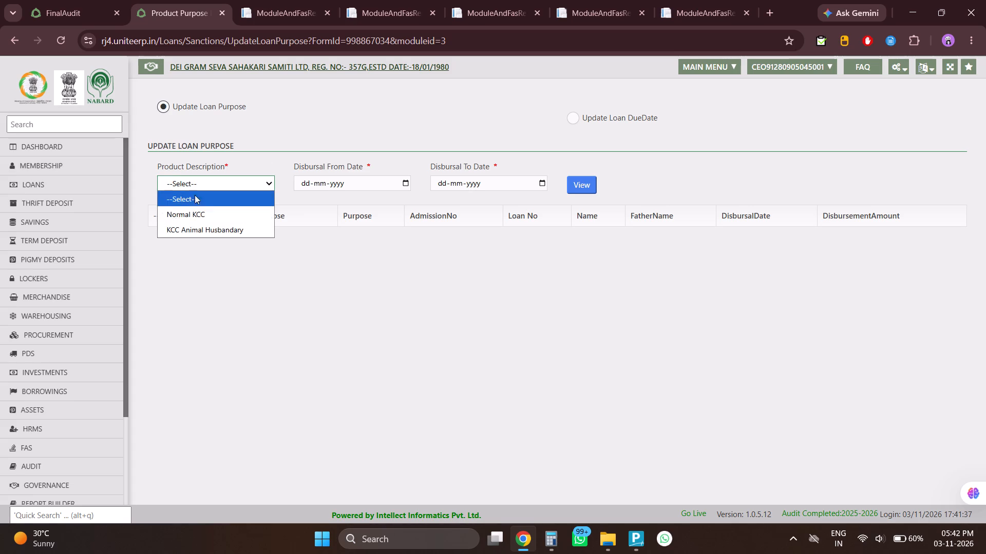
{"action": "left_click", "coordinate": [185, 229]}
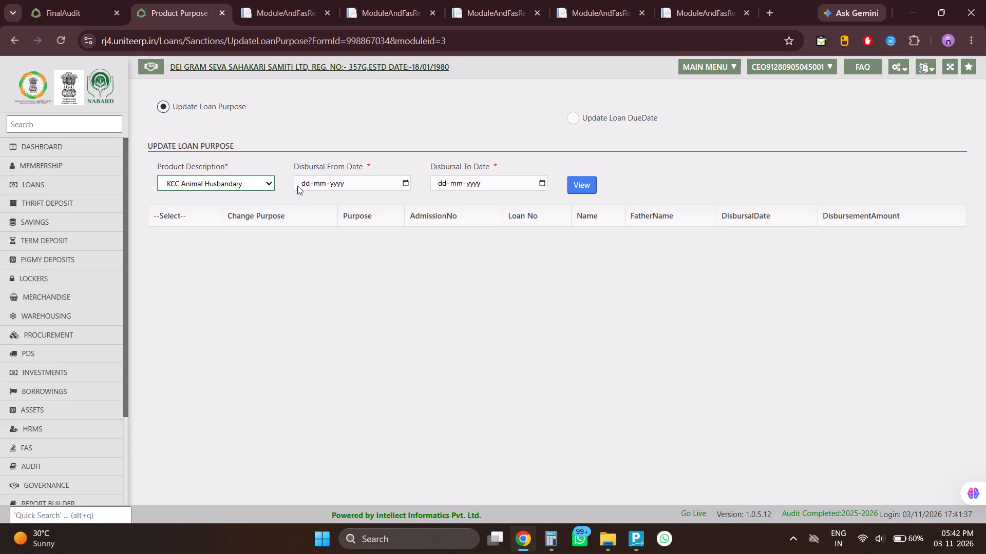
{"action": "left_click", "coordinate": [302, 189]}
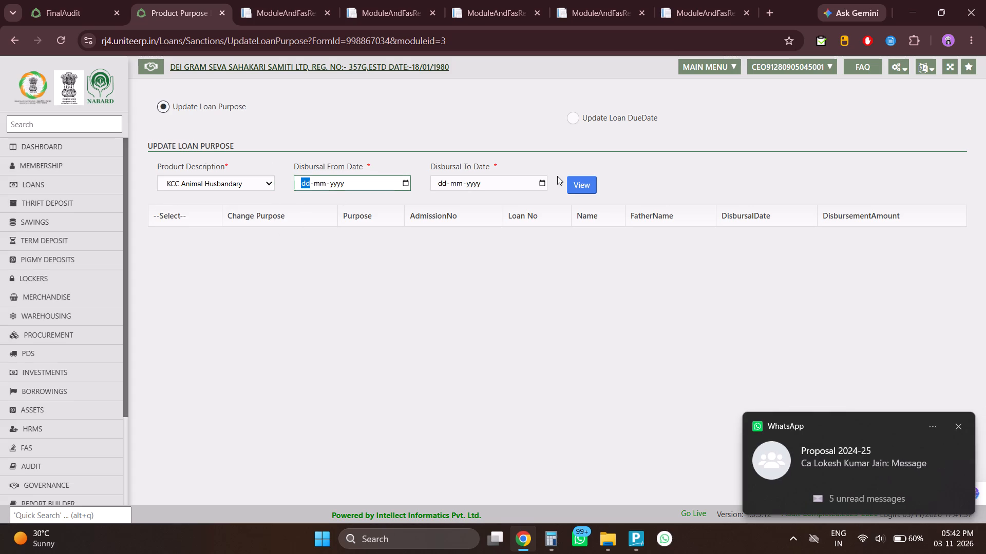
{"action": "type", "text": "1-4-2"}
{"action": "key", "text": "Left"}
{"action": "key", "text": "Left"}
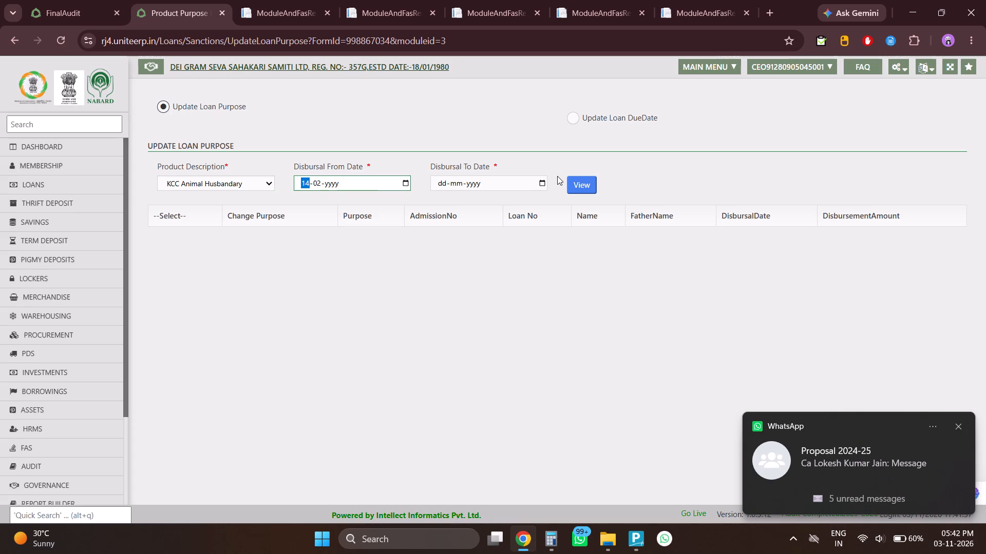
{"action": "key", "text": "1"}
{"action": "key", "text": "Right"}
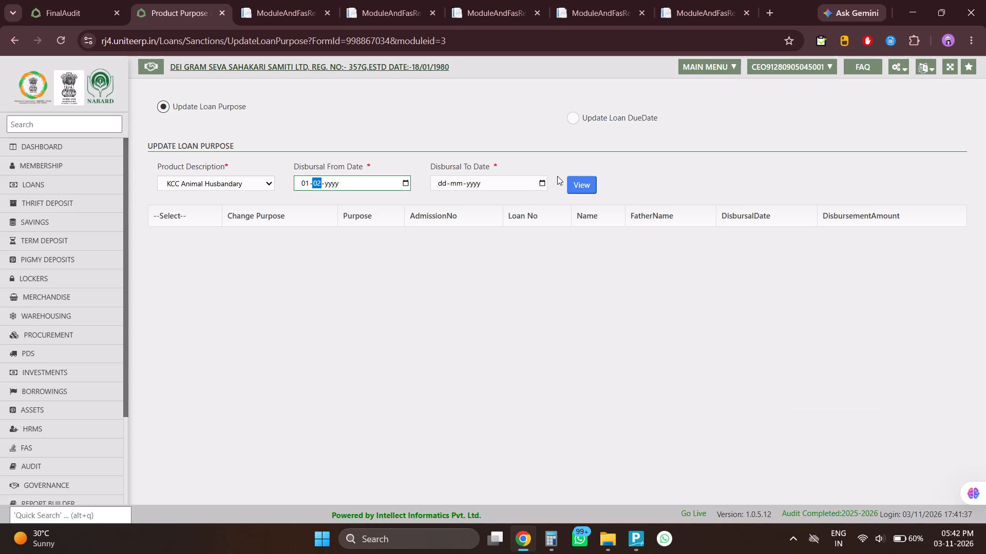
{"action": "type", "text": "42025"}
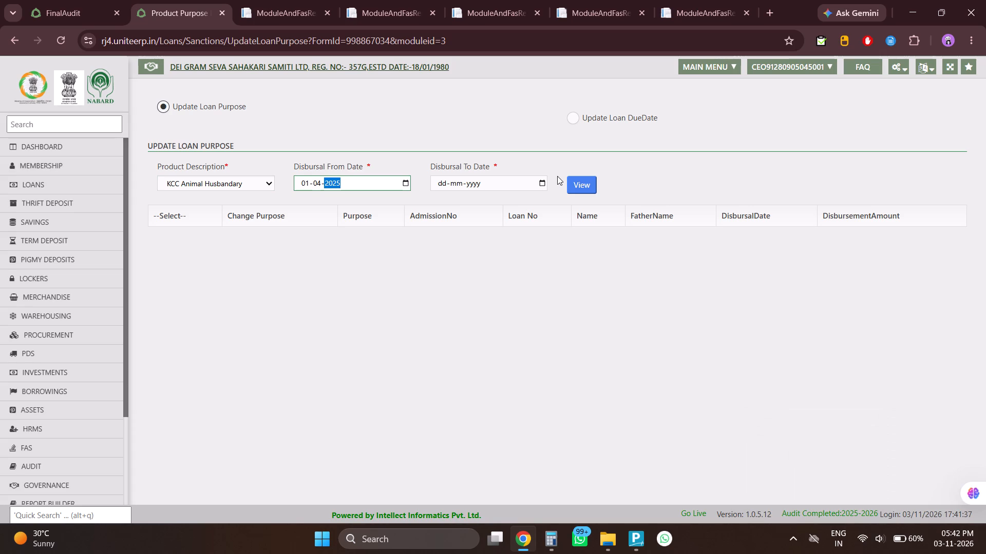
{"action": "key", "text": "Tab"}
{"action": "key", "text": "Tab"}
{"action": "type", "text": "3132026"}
{"action": "left_click", "coordinate": [418, 116]}
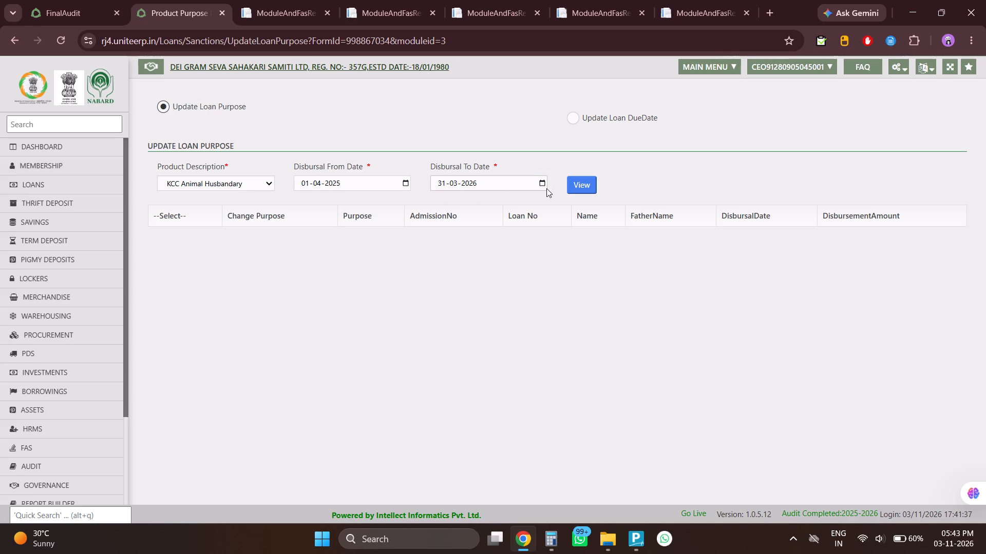
{"action": "left_click", "coordinate": [587, 187]}
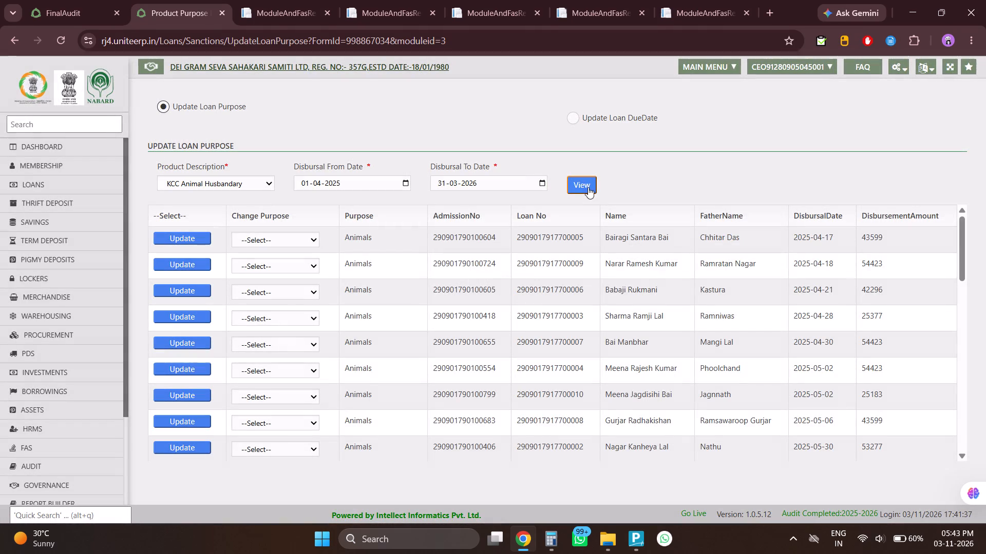
Compare the listed KCC Animal Husbandary disbursements with the amounts in the Module And Fas report.
{"action": "scroll", "coordinate": [272, 294], "scroll_direction": "down", "scroll_amount": 20}
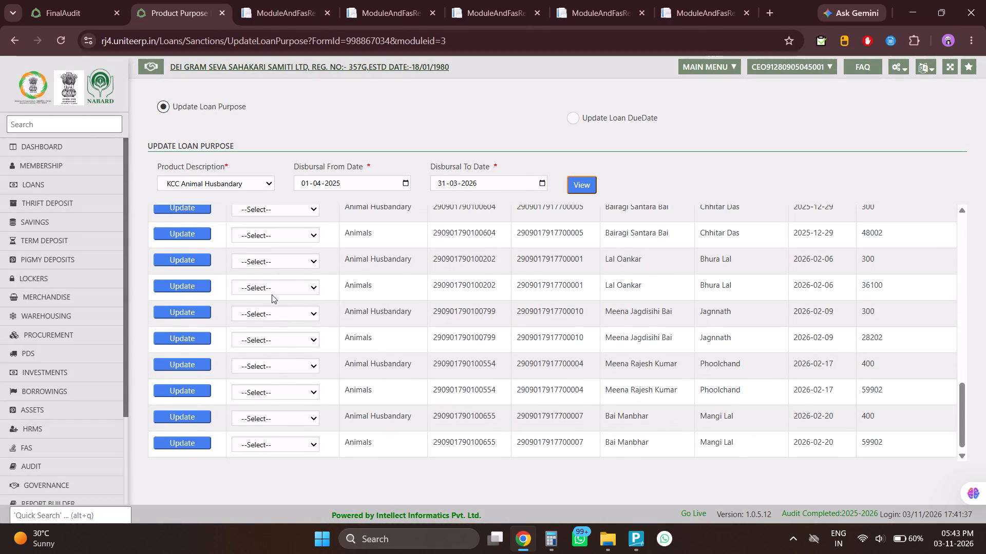
{"action": "scroll", "coordinate": [272, 294], "scroll_direction": "up", "scroll_amount": 19}
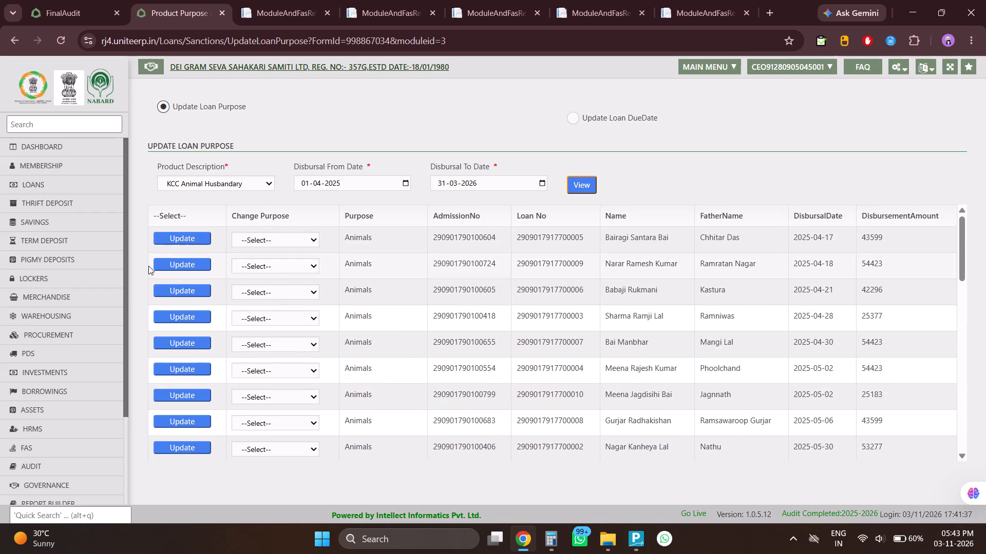
{"action": "left_click", "coordinate": [288, 0]}
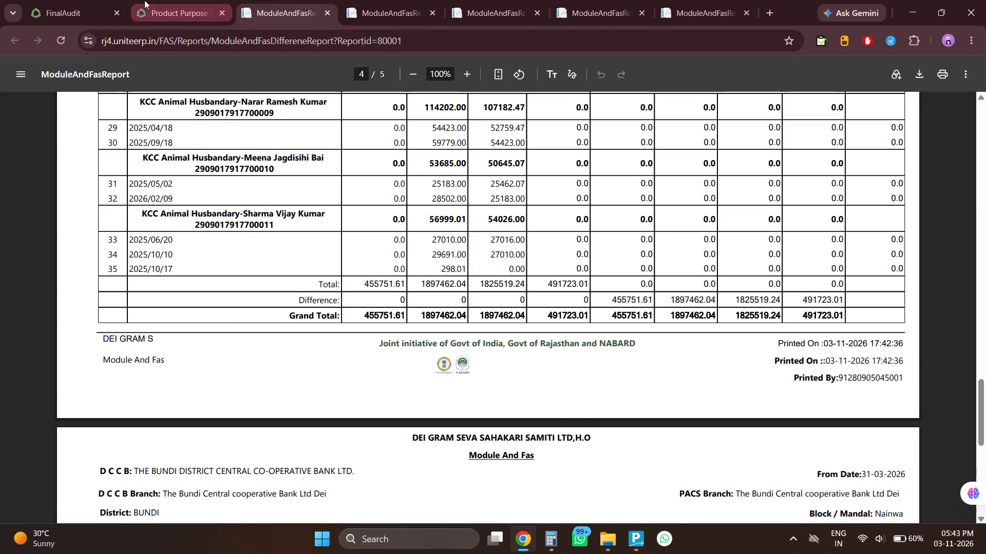
{"action": "left_click", "coordinate": [144, 0]}
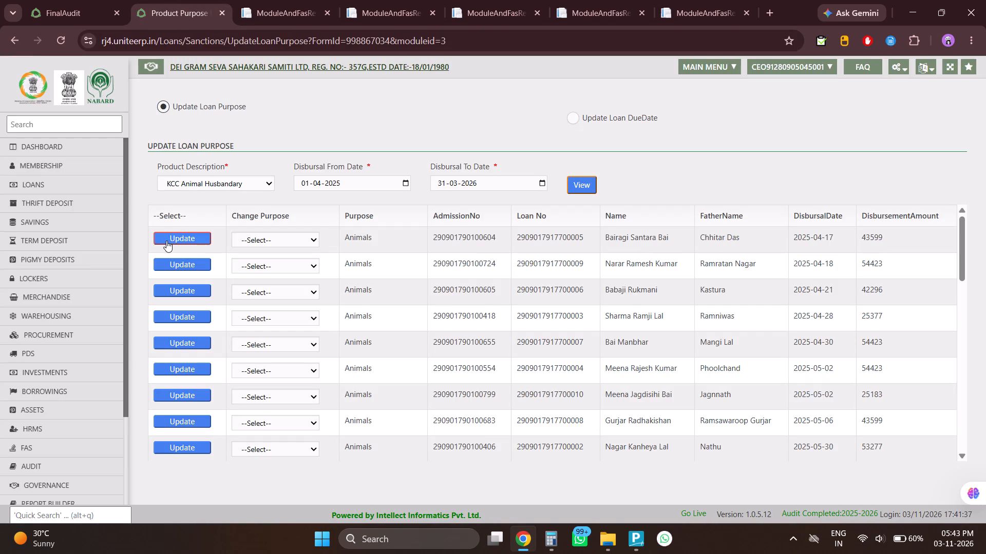
{"action": "left_click", "coordinate": [298, 0]}
{"action": "scroll", "coordinate": [519, 361], "scroll_direction": "up", "scroll_amount": 13}
{"action": "scroll", "coordinate": [519, 361], "scroll_direction": "down", "scroll_amount": 12}
{"action": "left_click_drag", "start_coordinate": [602, 365], "coordinate": [810, 365]}
{"action": "left_click_drag", "start_coordinate": [825, 364], "coordinate": [508, 371]}
{"action": "left_click", "coordinate": [181, 0]}
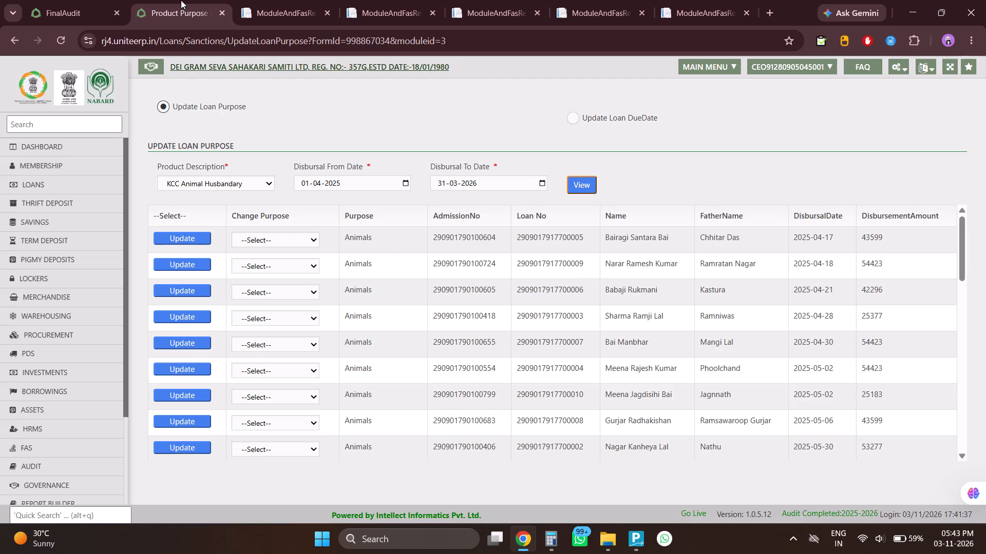
Reload the KCC Animal Husbandary loan list and examine the purposes and disbursement amounts of its entries.
{"action": "left_click", "coordinate": [583, 186]}
{"action": "scroll", "coordinate": [328, 258], "scroll_direction": "down", "scroll_amount": 7}
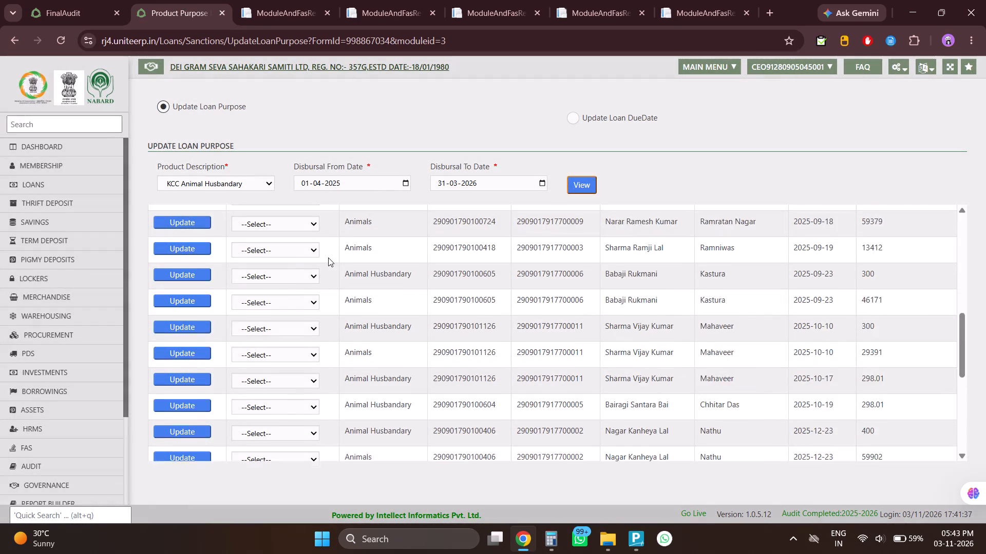
{"action": "scroll", "coordinate": [328, 258], "scroll_direction": "down", "scroll_amount": 20}
{"action": "scroll", "coordinate": [690, 355], "scroll_direction": "down", "scroll_amount": 8}
{"action": "scroll", "coordinate": [413, 406], "scroll_direction": "up", "scroll_amount": 7}
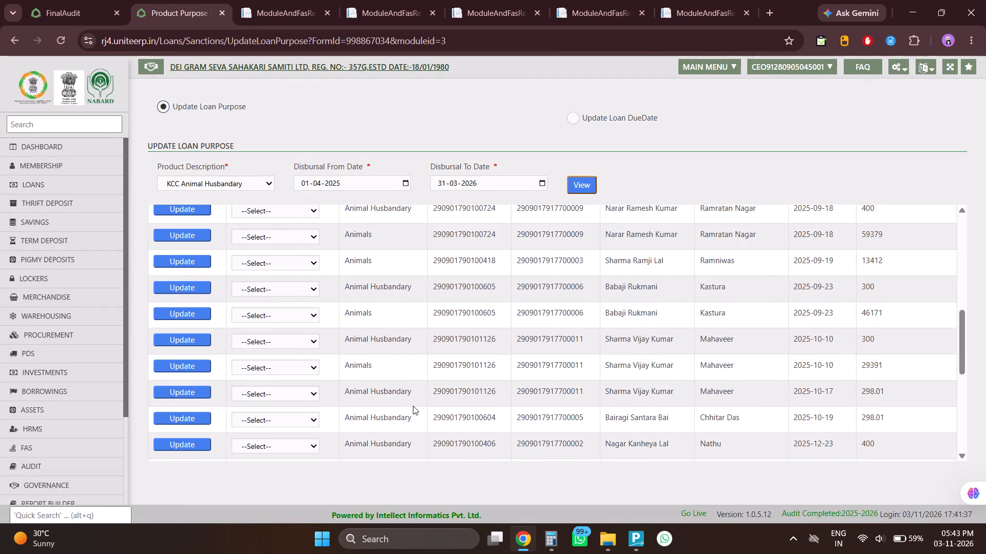
{"action": "scroll", "coordinate": [413, 406], "scroll_direction": "up", "scroll_amount": 15}
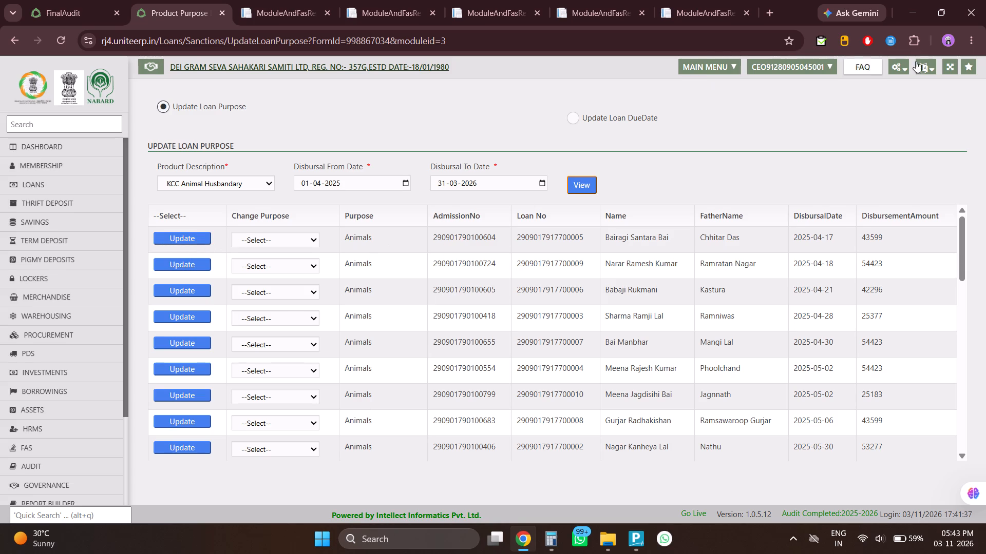
Update the outstandings product-wise for KCC Animal Husbandary in the Loans configuration.
{"action": "left_click", "coordinate": [897, 65]}
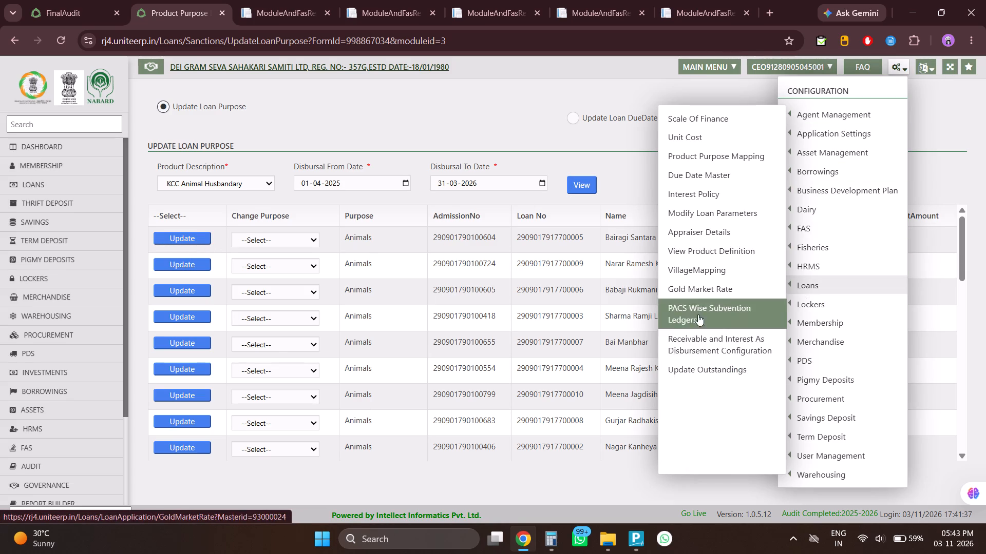
{"action": "left_click", "coordinate": [709, 369]}
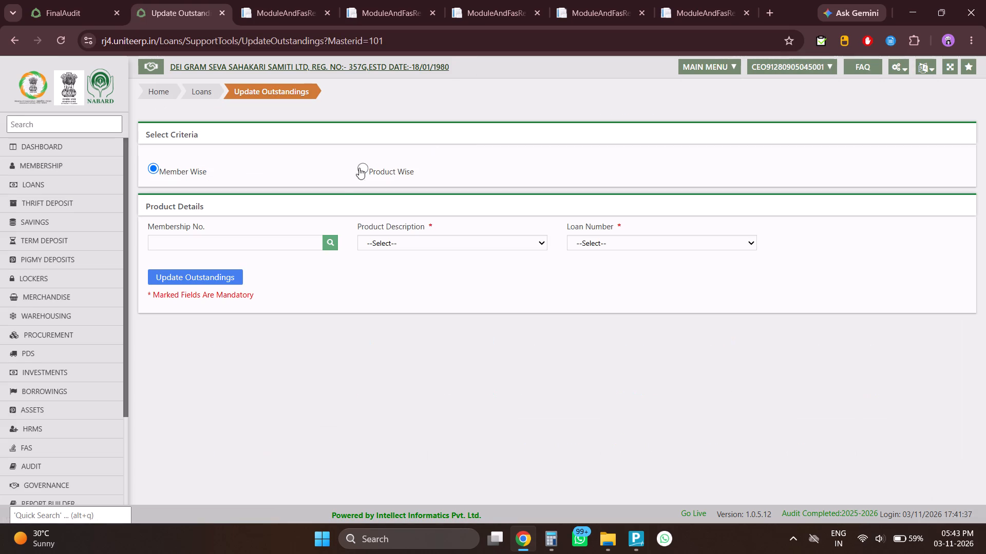
{"action": "left_click", "coordinate": [359, 169]}
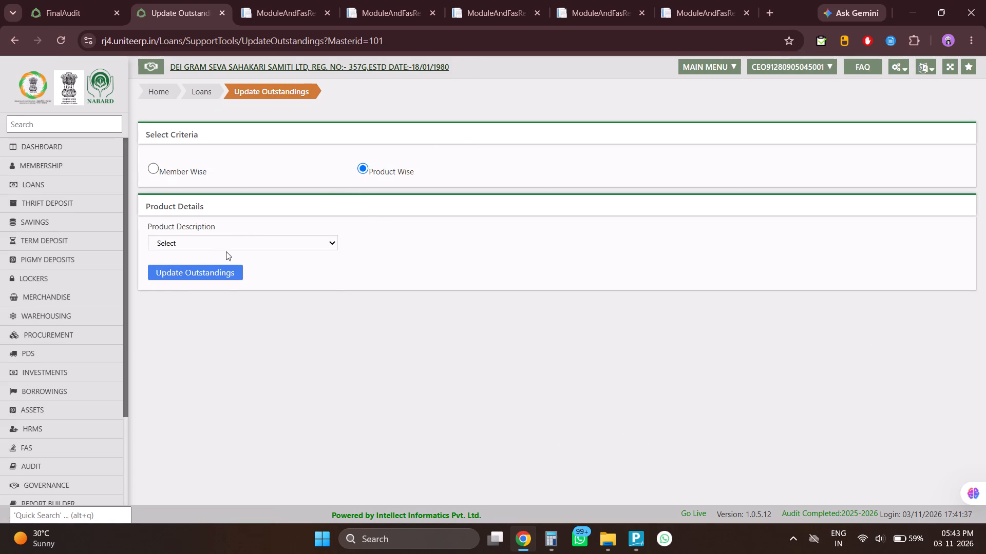
{"action": "left_click", "coordinate": [227, 249]}
{"action": "left_click", "coordinate": [221, 285]}
{"action": "left_click", "coordinate": [203, 269]}
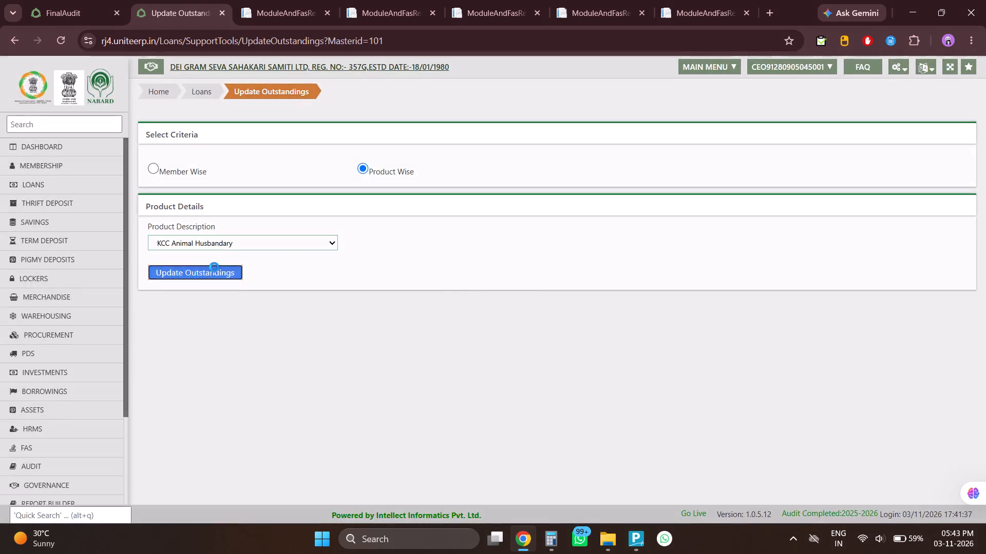
{"action": "left_click", "coordinate": [483, 303]}
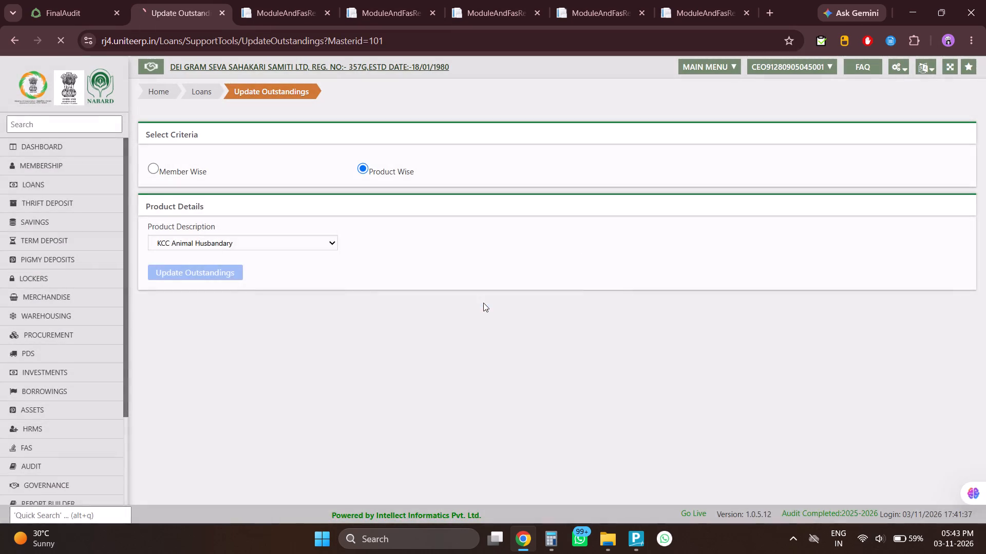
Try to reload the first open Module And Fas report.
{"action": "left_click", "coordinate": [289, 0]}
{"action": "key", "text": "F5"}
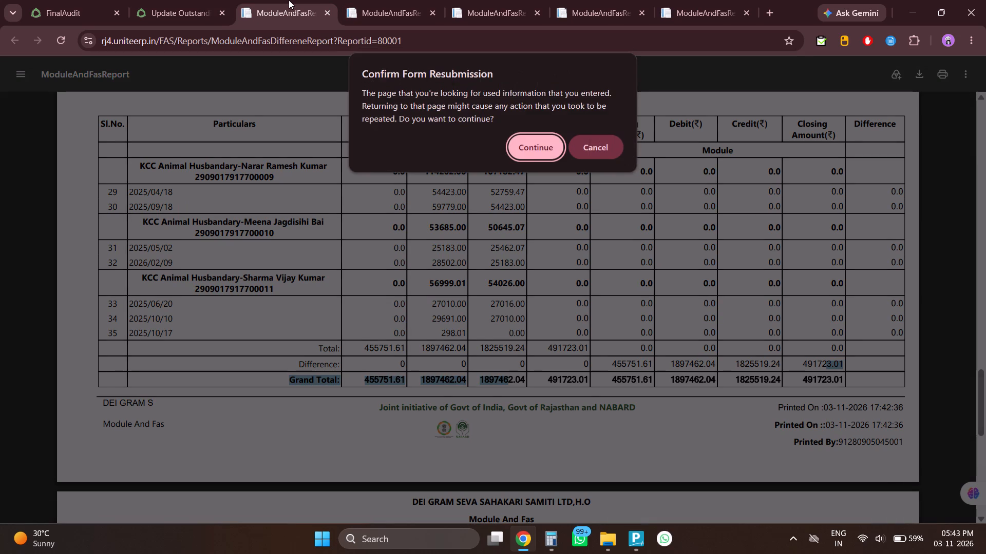
Update the FAS ledger balance for year code 2025-2026.
{"action": "left_click", "coordinate": [199, 0]}
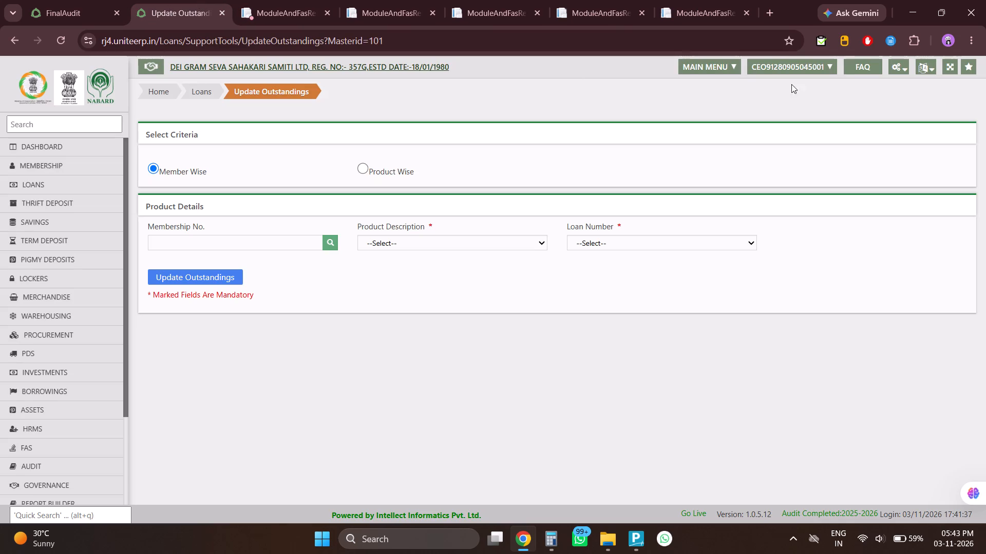
{"action": "left_click", "coordinate": [905, 66]}
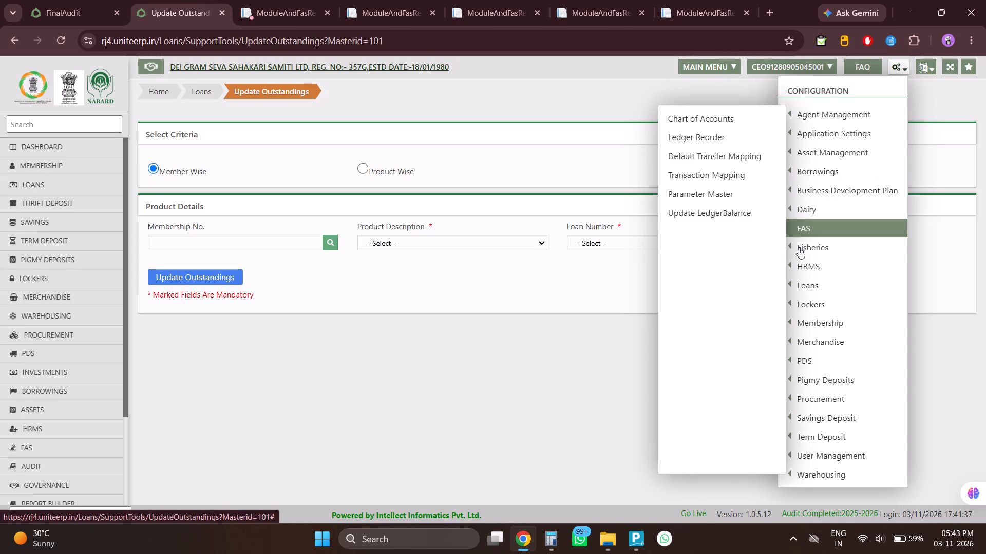
{"action": "left_click", "coordinate": [698, 213]}
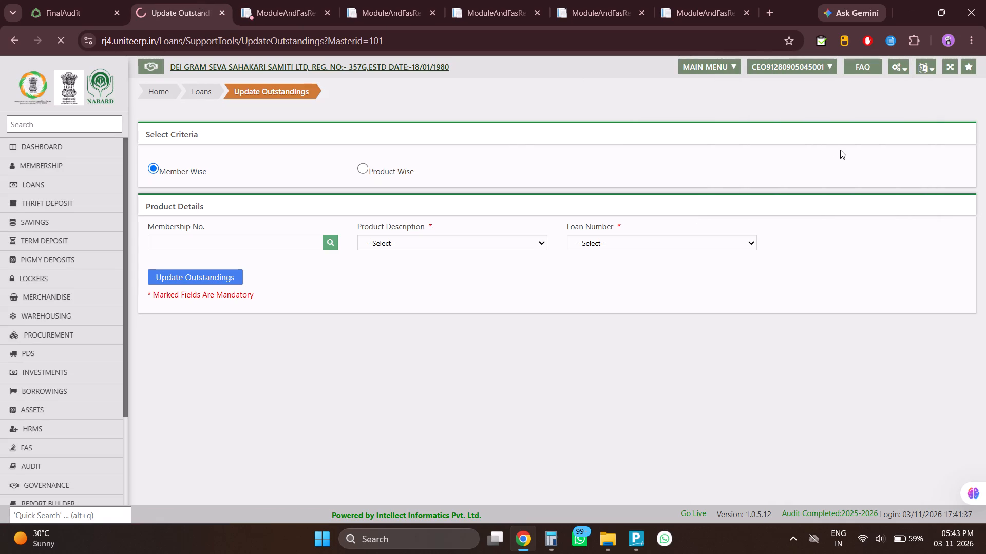
{"action": "left_click", "coordinate": [309, 130]}
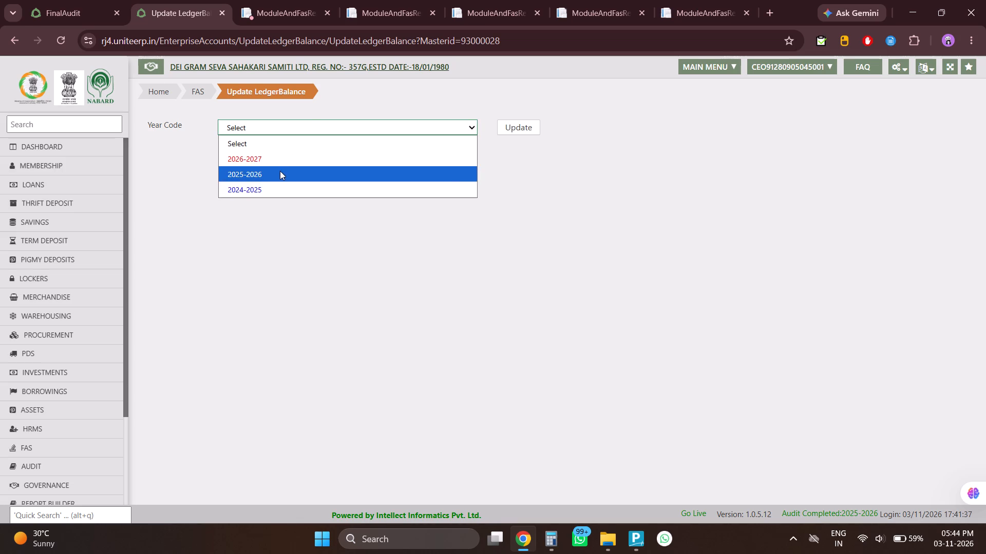
{"action": "left_click", "coordinate": [280, 171]}
{"action": "left_click", "coordinate": [513, 128]}
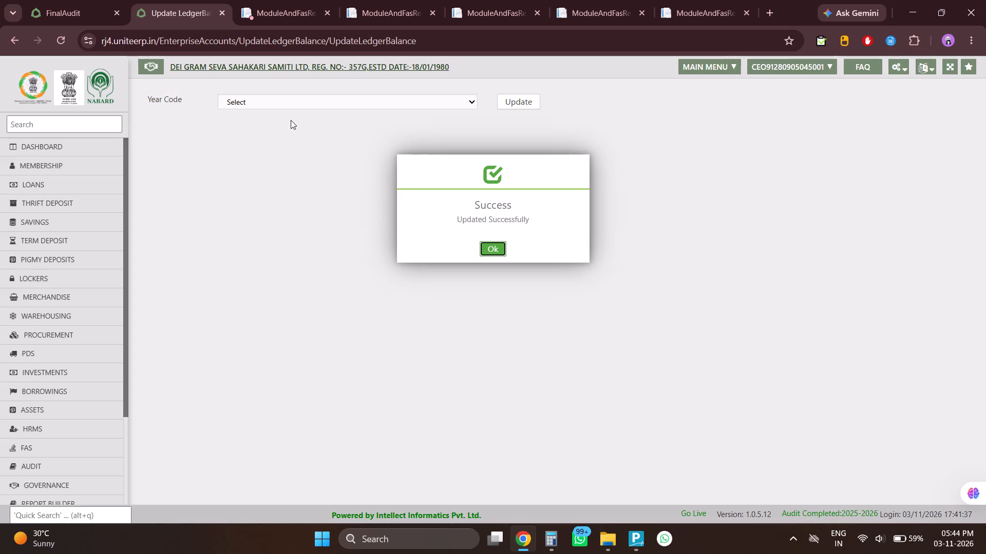
{"action": "key", "text": "Return"}
Update the FAS ledger balance for year code 2024-2025.
{"action": "left_click", "coordinate": [270, 95]}
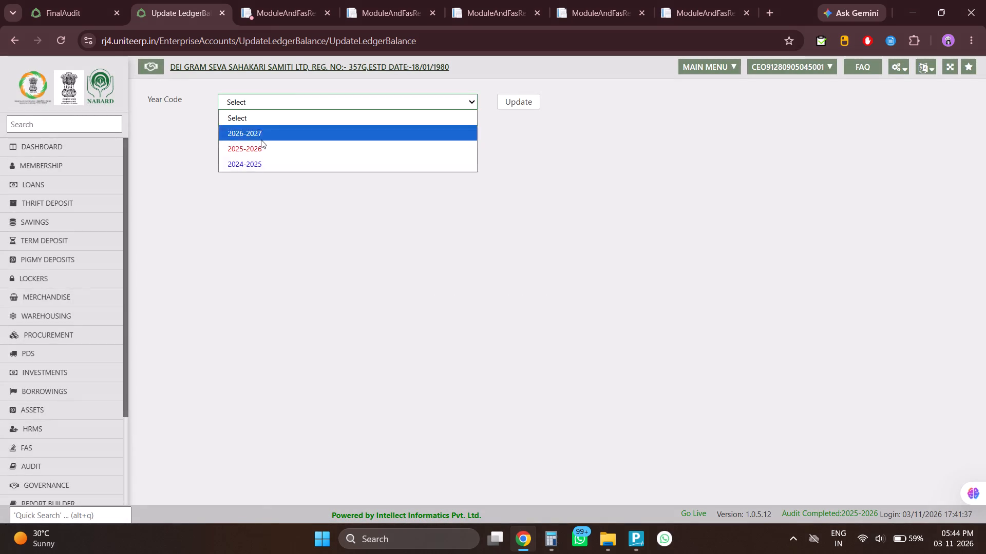
{"action": "left_click", "coordinate": [253, 166]}
{"action": "left_click", "coordinate": [524, 95]}
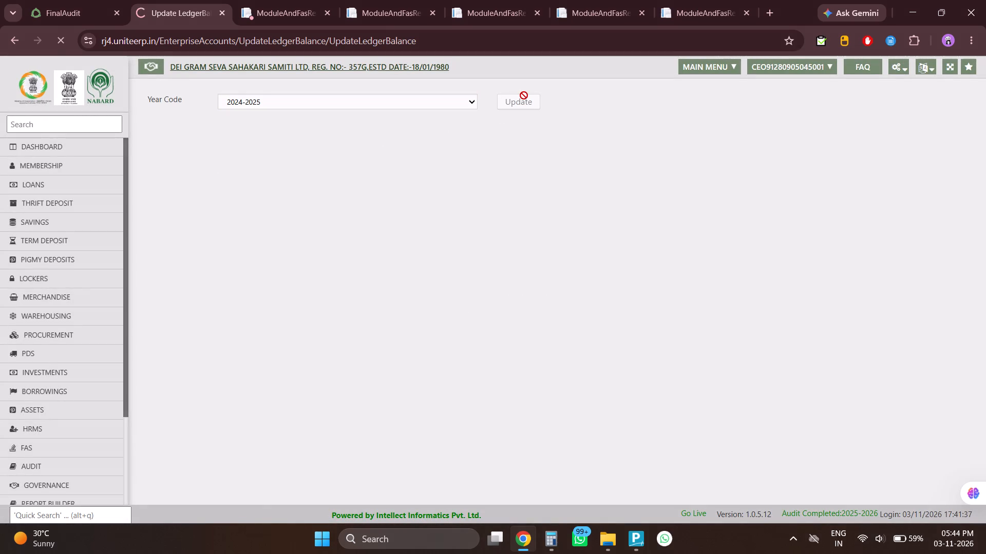
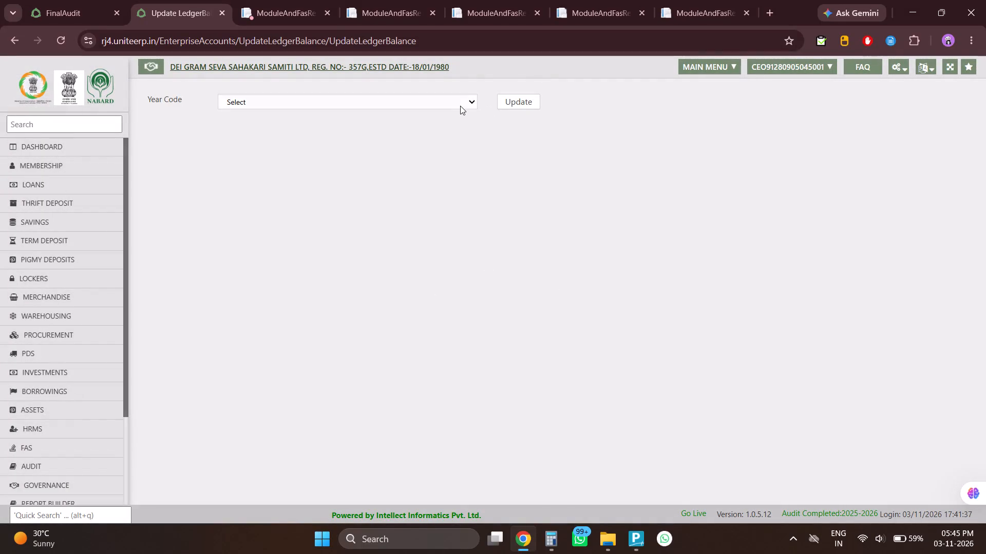
Update the FAS ledger balance for year code 2025-2026.
{"action": "left_click", "coordinate": [460, 106]}
{"action": "left_click", "coordinate": [365, 152]}
{"action": "left_click", "coordinate": [522, 100]}
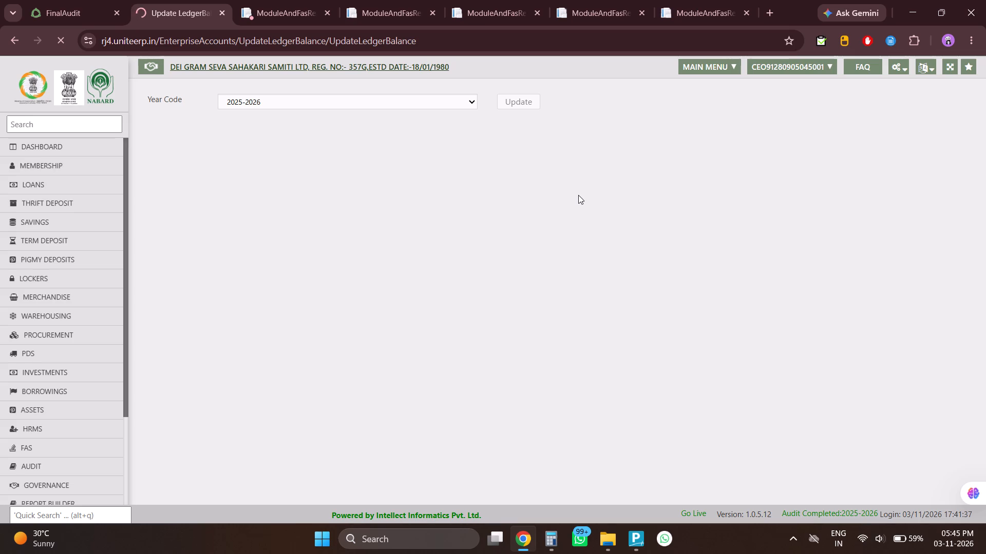
Reload the first open Module And Fas report and examine its KCC Animal Husbandary entries, totals and differences.
{"action": "left_click", "coordinate": [287, 0]}
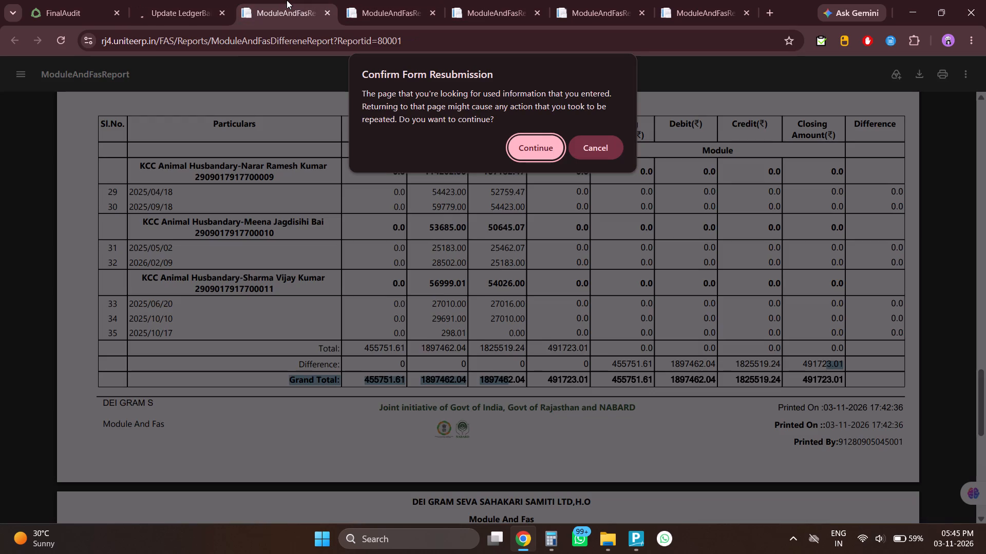
{"action": "key", "text": "Return"}
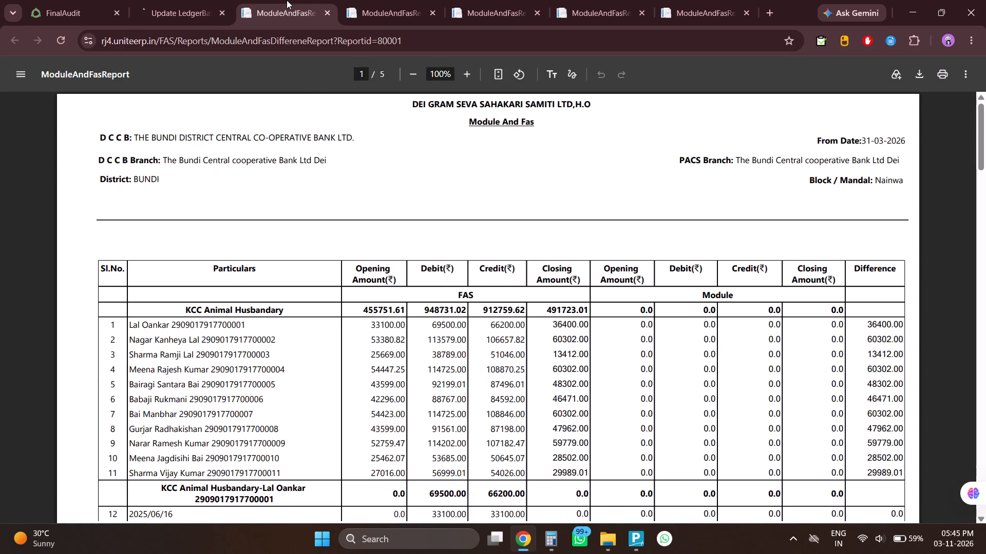
{"action": "scroll", "coordinate": [320, 124], "scroll_direction": "down", "scroll_amount": 3}
{"action": "scroll", "coordinate": [321, 132], "scroll_direction": "down", "scroll_amount": 18}
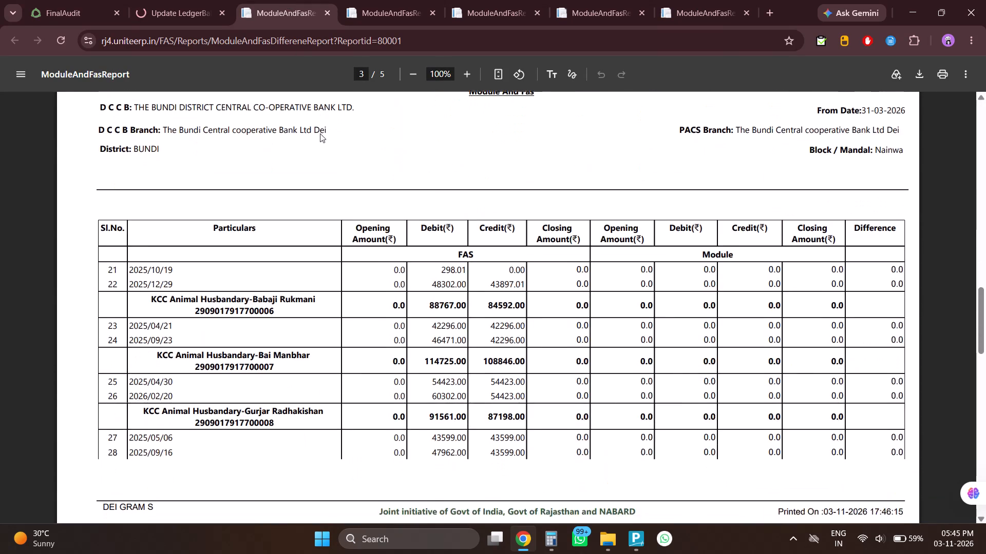
{"action": "scroll", "coordinate": [320, 133], "scroll_direction": "down", "scroll_amount": 11}
{"action": "scroll", "coordinate": [320, 137], "scroll_direction": "up", "scroll_amount": 4}
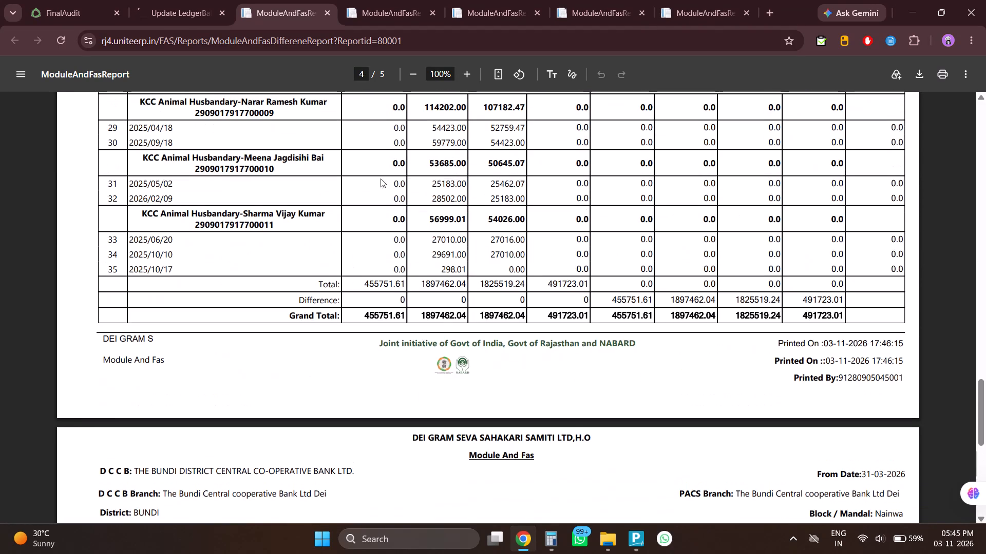
Return to the 2025-2026 ledger balance update and complete it.
{"action": "left_click", "coordinate": [192, 0]}
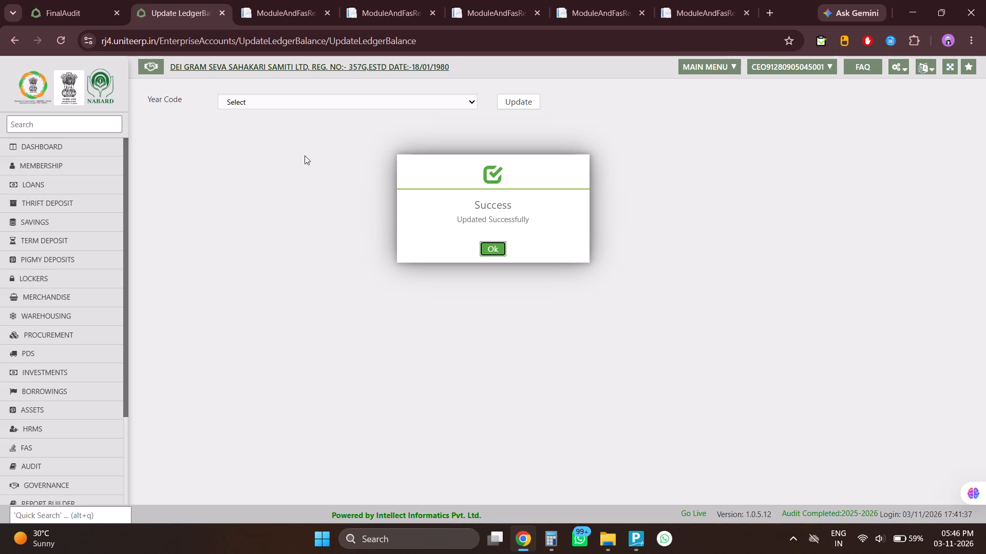
{"action": "key", "text": "Return"}
Reload the first open Module And Fas report again and check the KCC Animal Husbandary FAS and Module totals.
{"action": "left_click", "coordinate": [262, 1]}
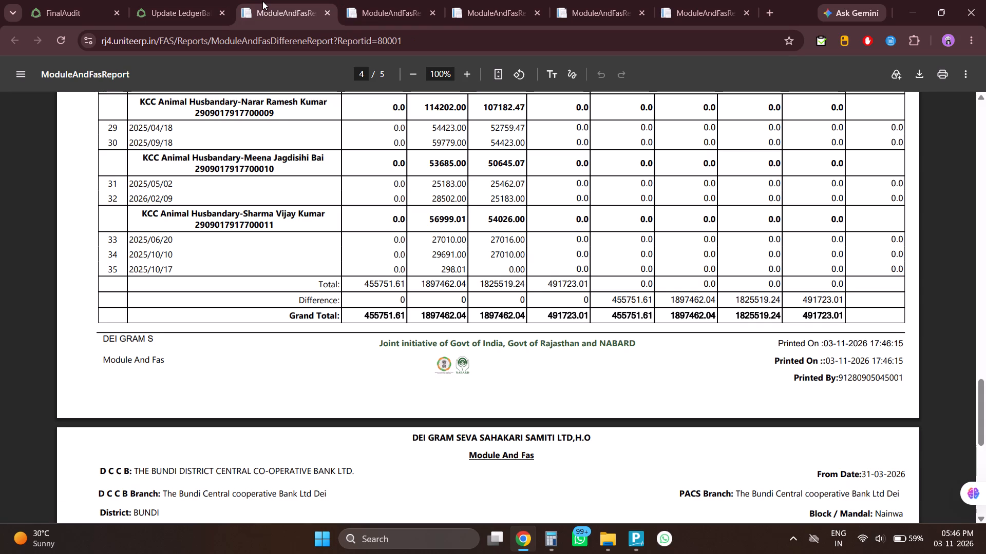
{"action": "key", "text": "F5"}
{"action": "key", "text": "Return"}
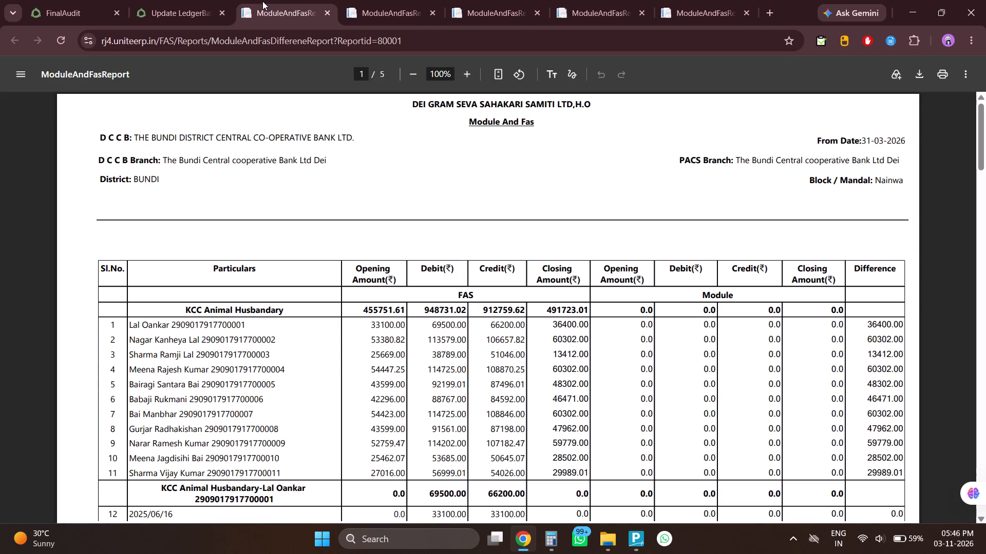
{"action": "scroll", "coordinate": [275, 48], "scroll_direction": "down", "scroll_amount": 3}
{"action": "scroll", "coordinate": [428, 402], "scroll_direction": "down", "scroll_amount": 11}
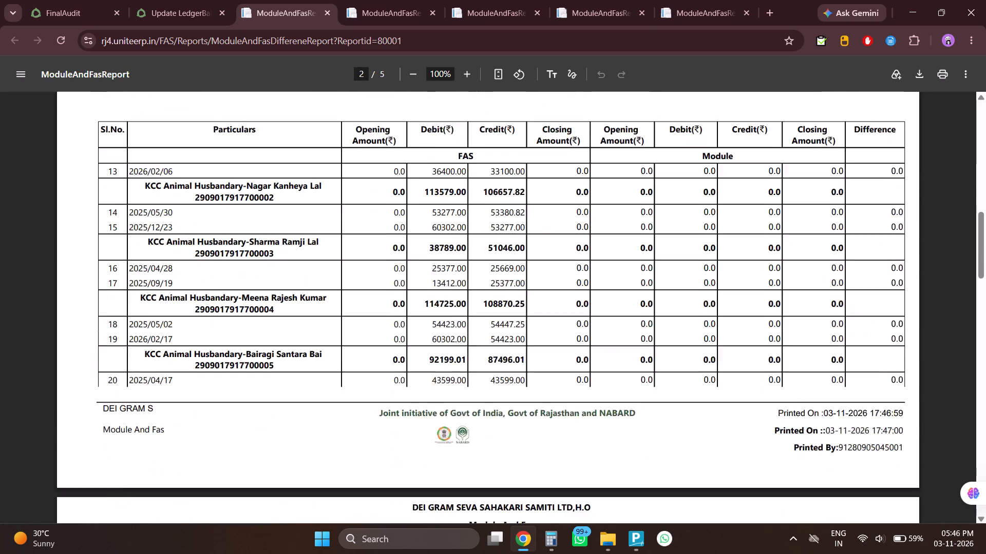
{"action": "scroll", "coordinate": [428, 402], "scroll_direction": "down", "scroll_amount": 19}
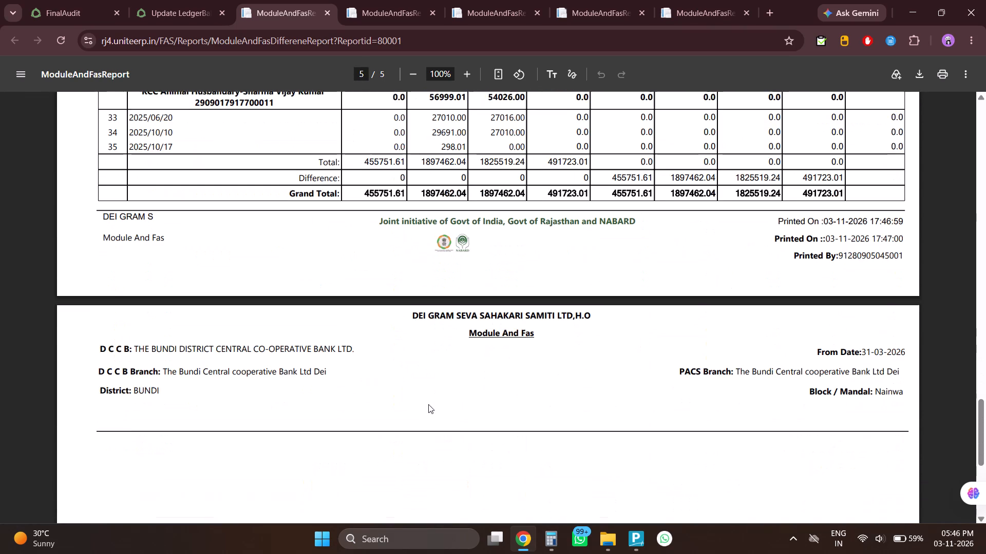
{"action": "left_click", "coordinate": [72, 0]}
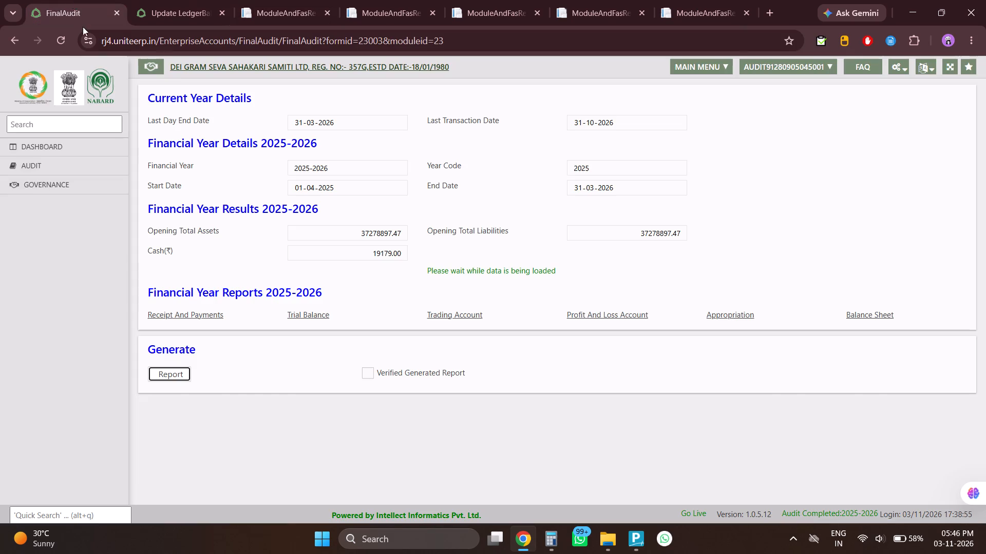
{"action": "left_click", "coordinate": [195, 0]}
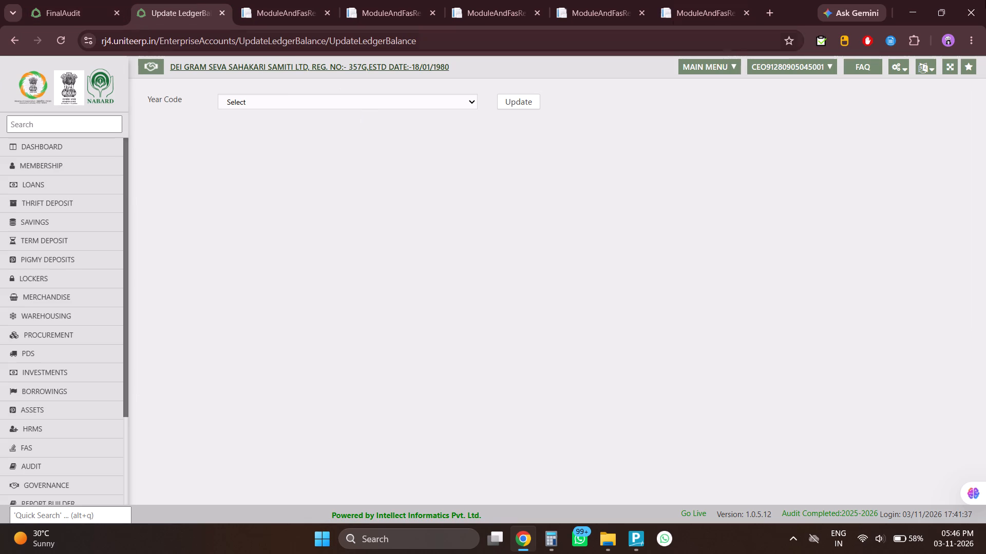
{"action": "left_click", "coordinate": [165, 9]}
Re-examine the Module And Fas report, comparing the FAS and Module amounts for the KCC Animal Husbandary loan accounts.
{"action": "left_click", "coordinate": [264, 5]}
{"action": "scroll", "coordinate": [326, 190], "scroll_direction": "up", "scroll_amount": 8}
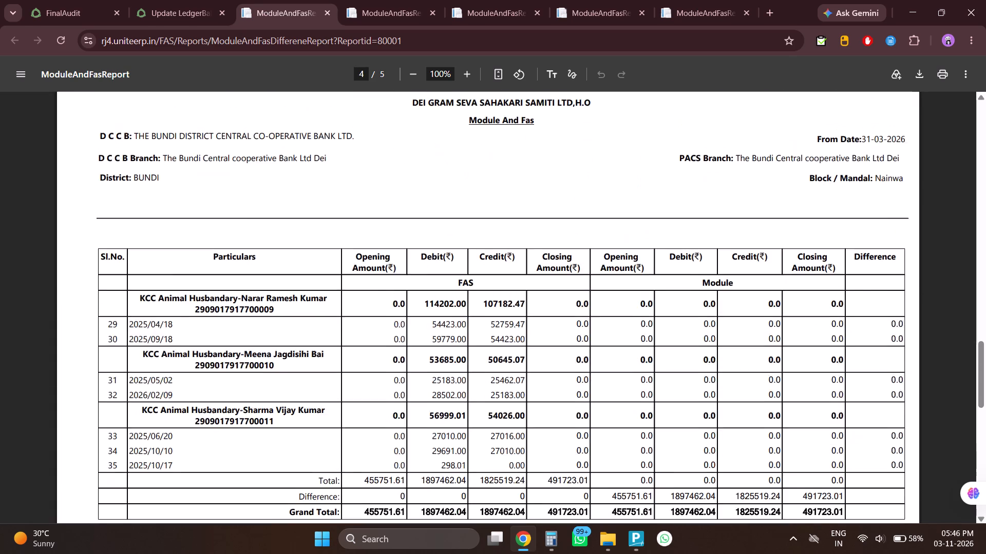
{"action": "scroll", "coordinate": [331, 195], "scroll_direction": "down", "scroll_amount": 3}
{"action": "scroll", "coordinate": [372, 297], "scroll_direction": "up", "scroll_amount": 2}
{"action": "scroll", "coordinate": [372, 297], "scroll_direction": "down", "scroll_amount": 1}
{"action": "scroll", "coordinate": [372, 297], "scroll_direction": "up", "scroll_amount": 10}
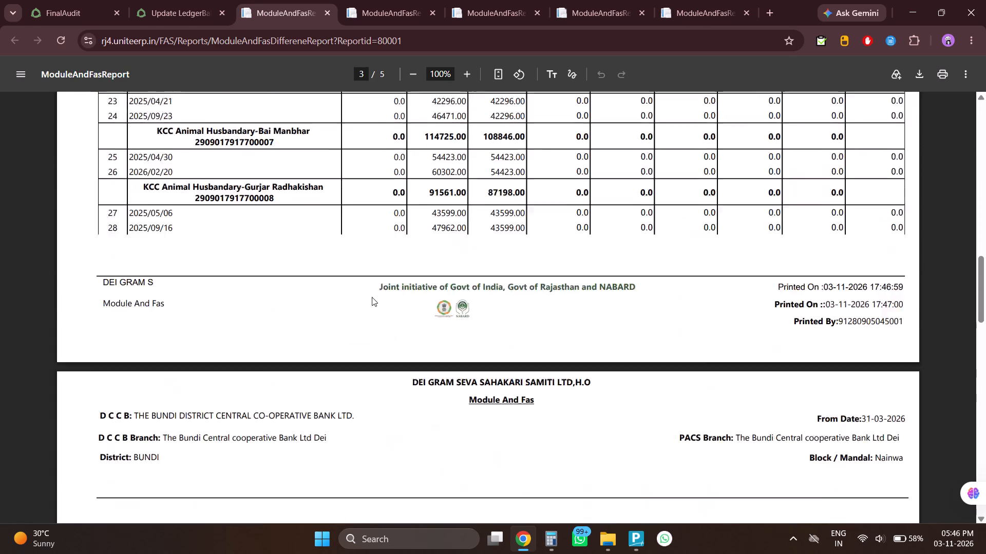
{"action": "scroll", "coordinate": [372, 297], "scroll_direction": "up", "scroll_amount": 16}
{"action": "scroll", "coordinate": [372, 297], "scroll_direction": "down", "scroll_amount": 1}
{"action": "scroll", "coordinate": [372, 297], "scroll_direction": "up", "scroll_amount": 8}
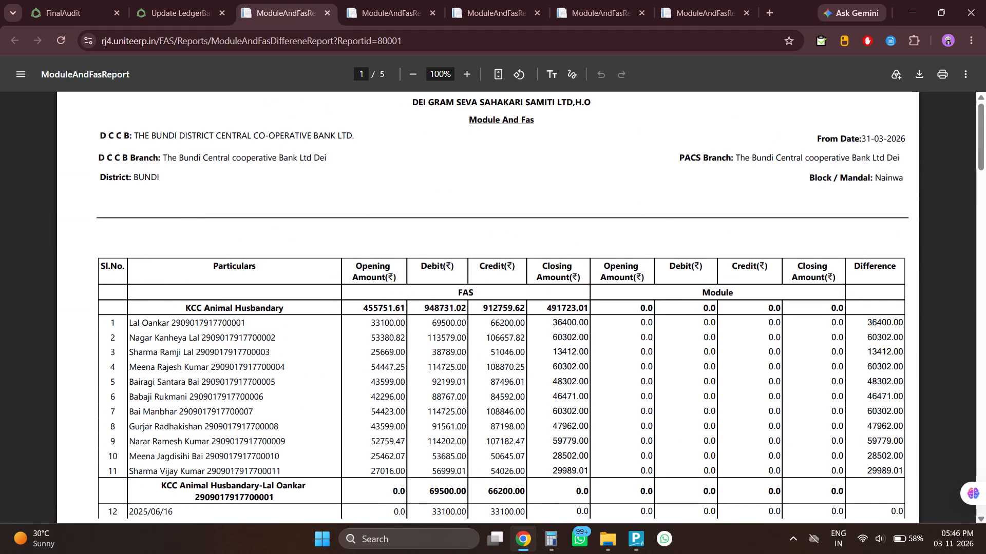
{"action": "scroll", "coordinate": [267, 403], "scroll_direction": "down", "scroll_amount": 1}
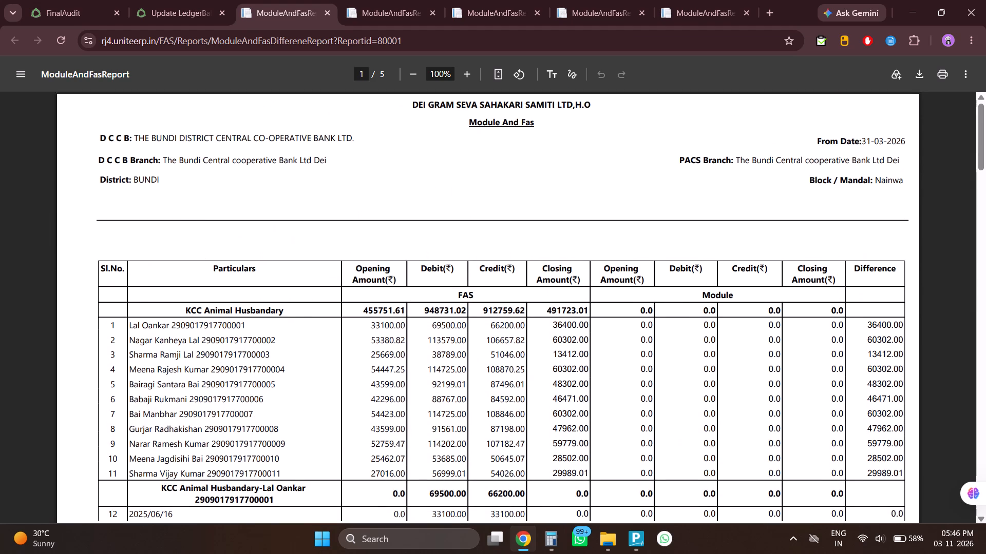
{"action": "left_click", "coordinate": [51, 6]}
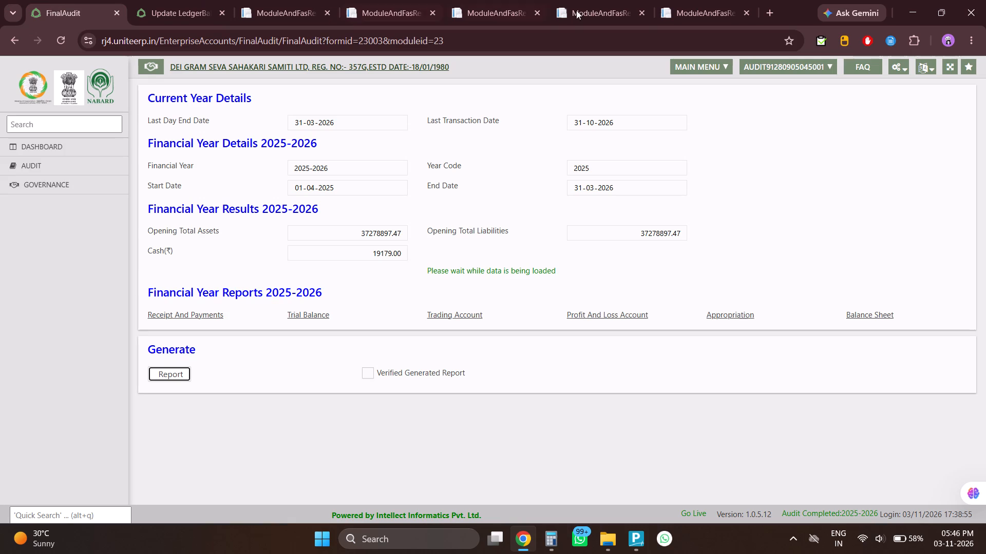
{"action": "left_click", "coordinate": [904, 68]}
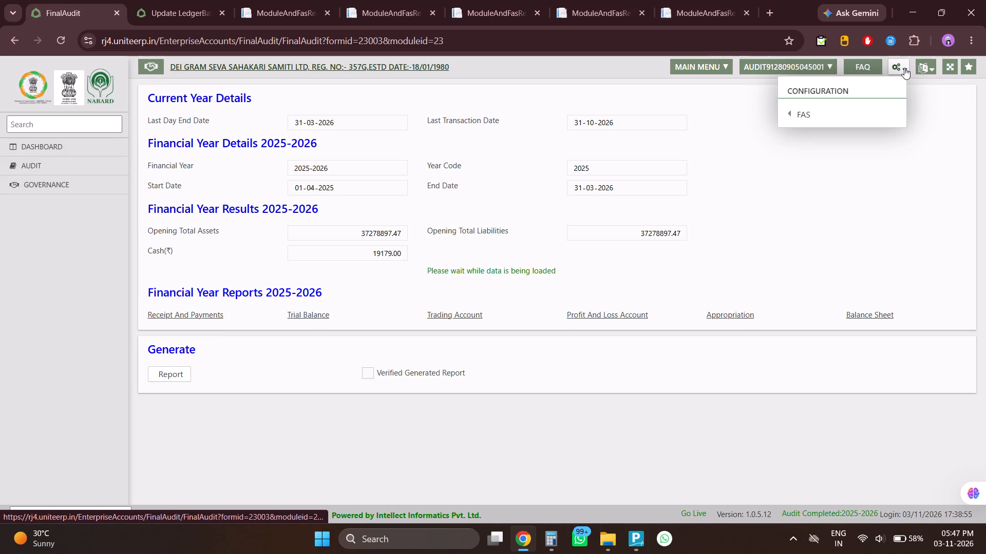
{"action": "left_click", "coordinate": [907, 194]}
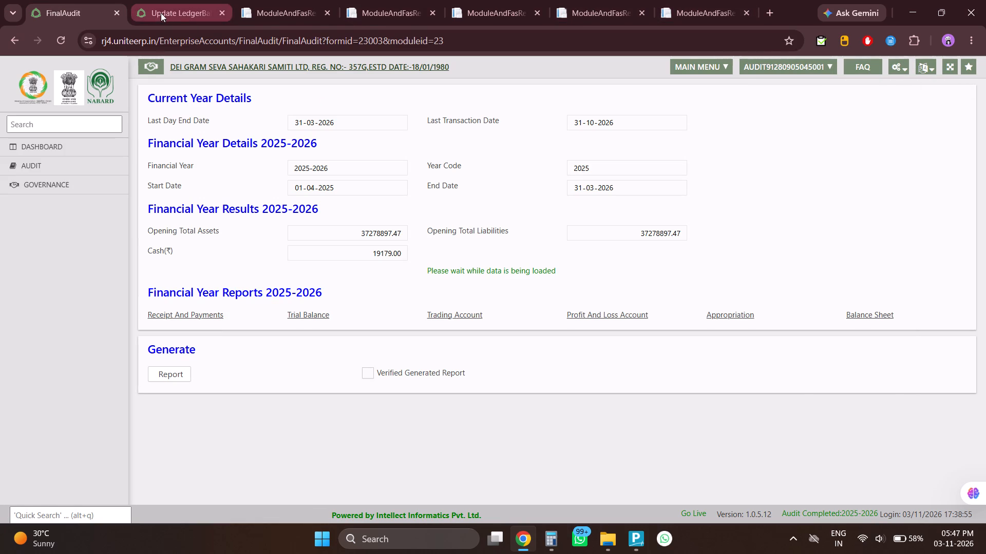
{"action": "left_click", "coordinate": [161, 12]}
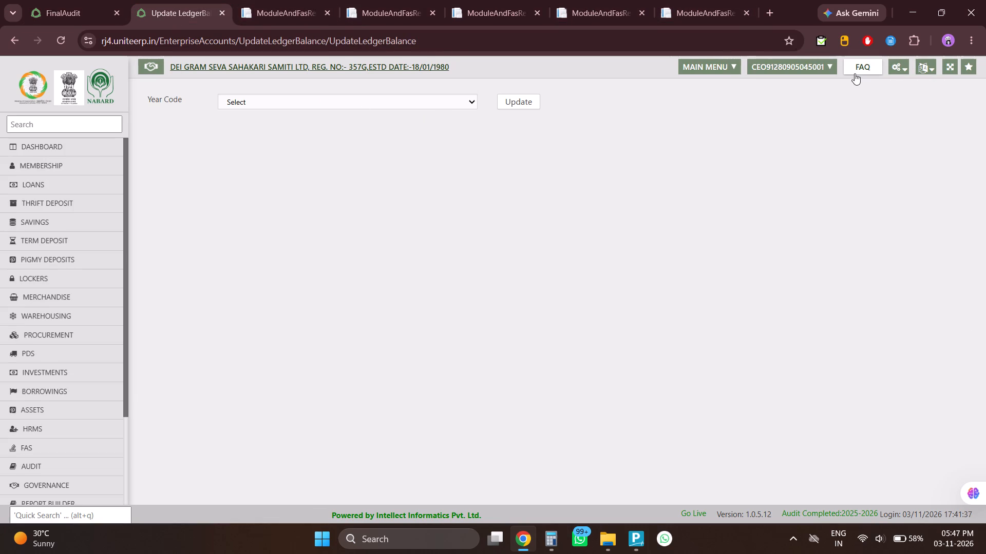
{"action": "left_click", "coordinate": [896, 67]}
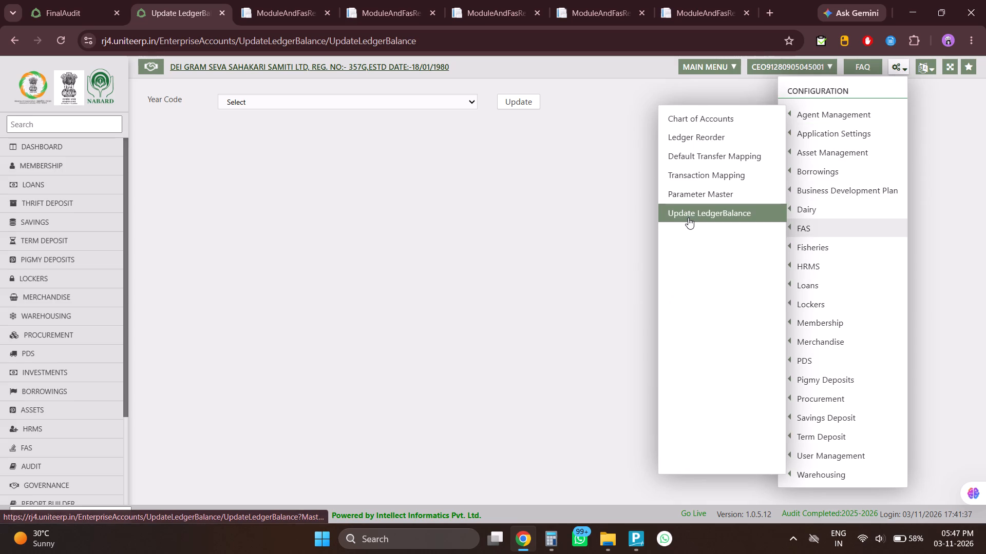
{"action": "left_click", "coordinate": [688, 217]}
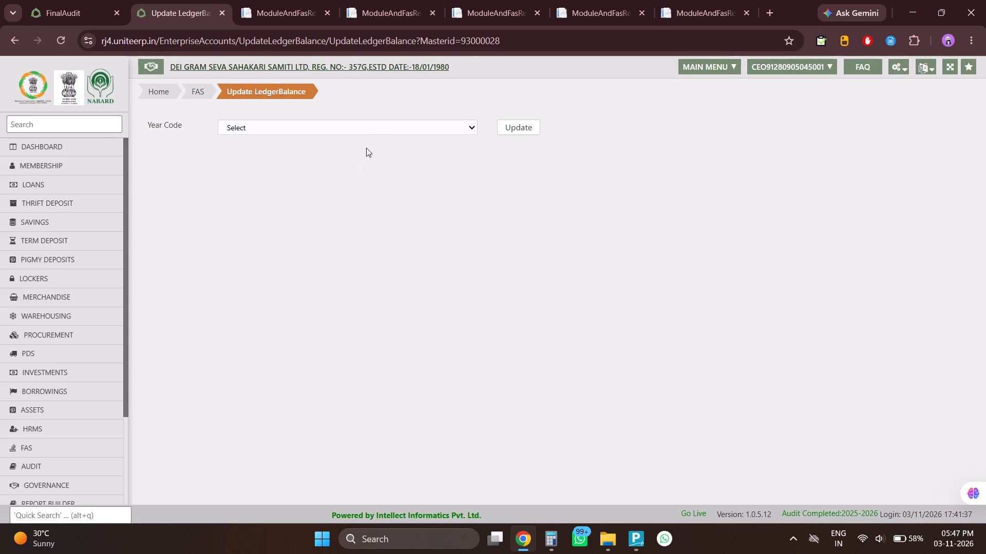
Update the outstandings product-wise for KCC Animal Husbandary in the Loans configuration.
{"action": "left_click", "coordinate": [895, 65]}
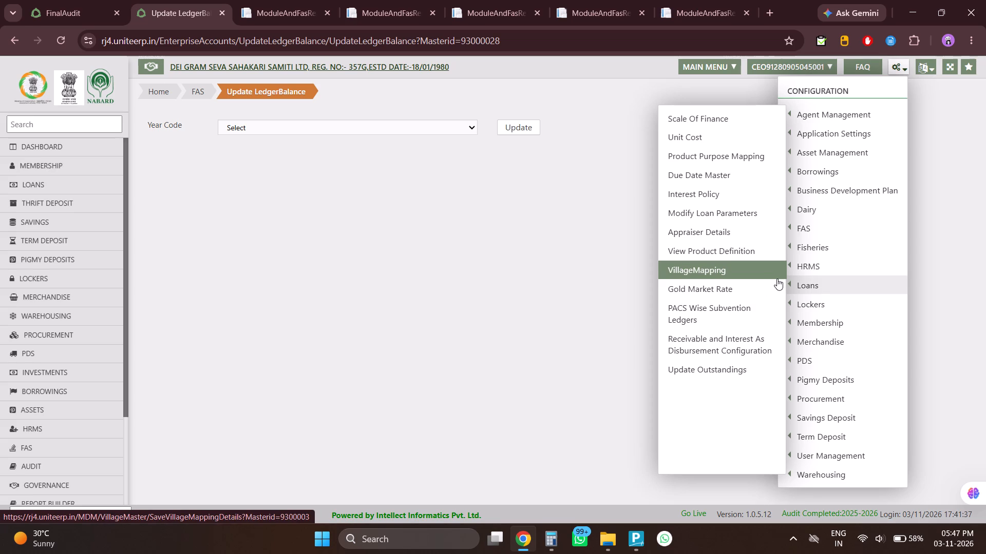
{"action": "left_click", "coordinate": [737, 366]}
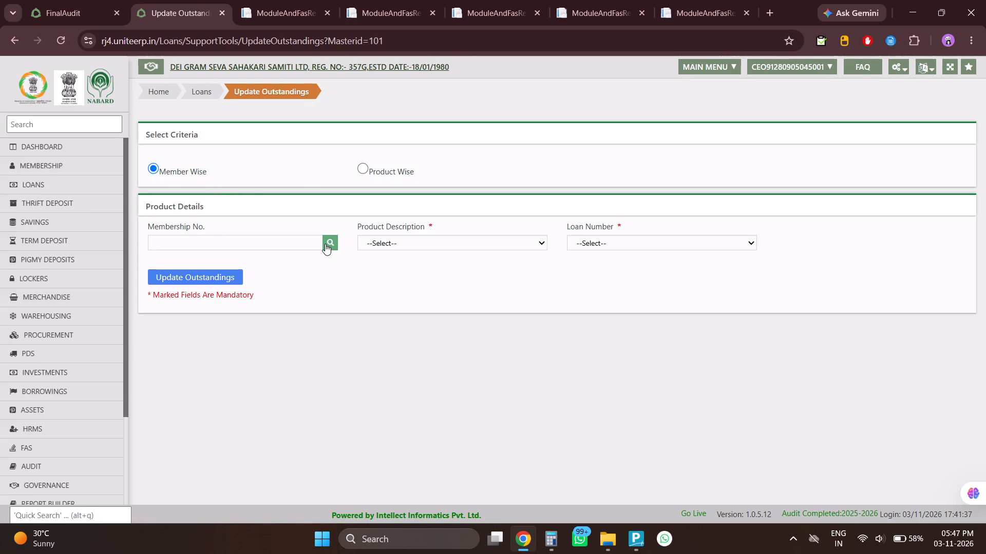
{"action": "left_click", "coordinate": [359, 165]}
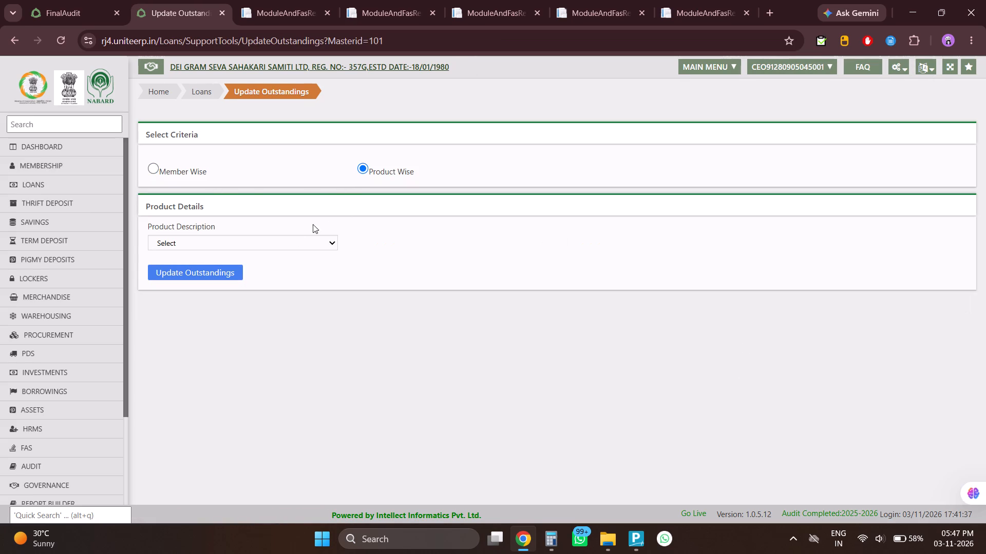
{"action": "left_click", "coordinate": [278, 244]}
{"action": "left_click", "coordinate": [231, 289]}
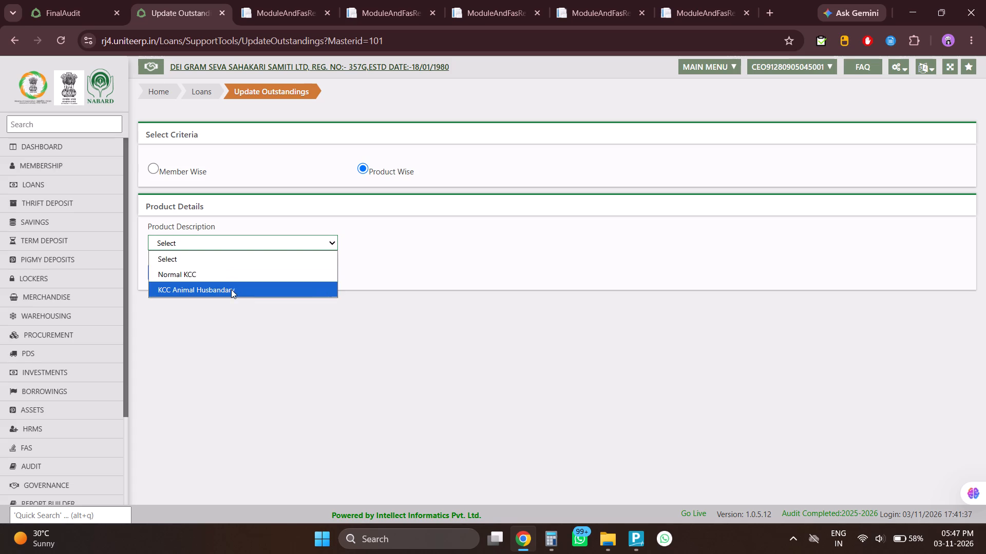
{"action": "left_click", "coordinate": [211, 273]}
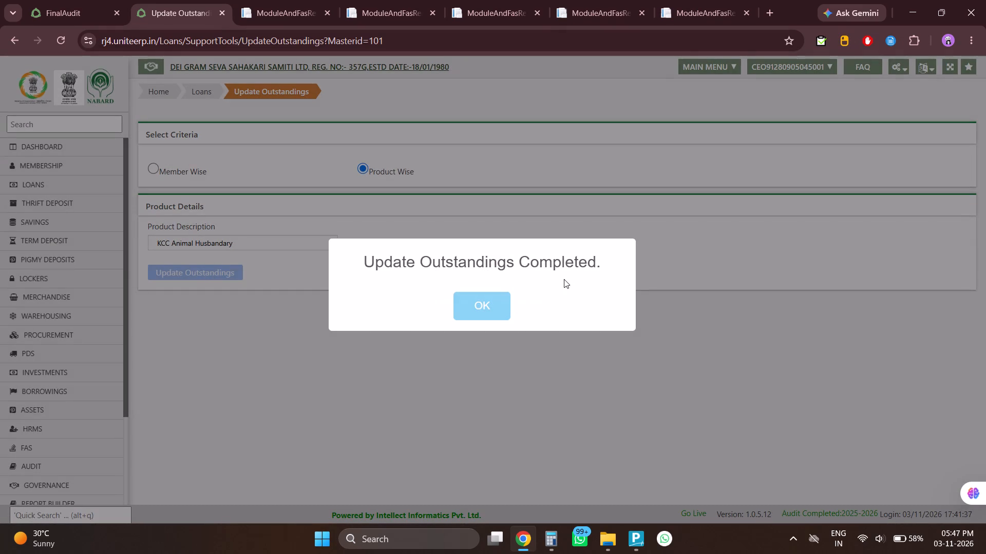
{"action": "left_click", "coordinate": [492, 305]}
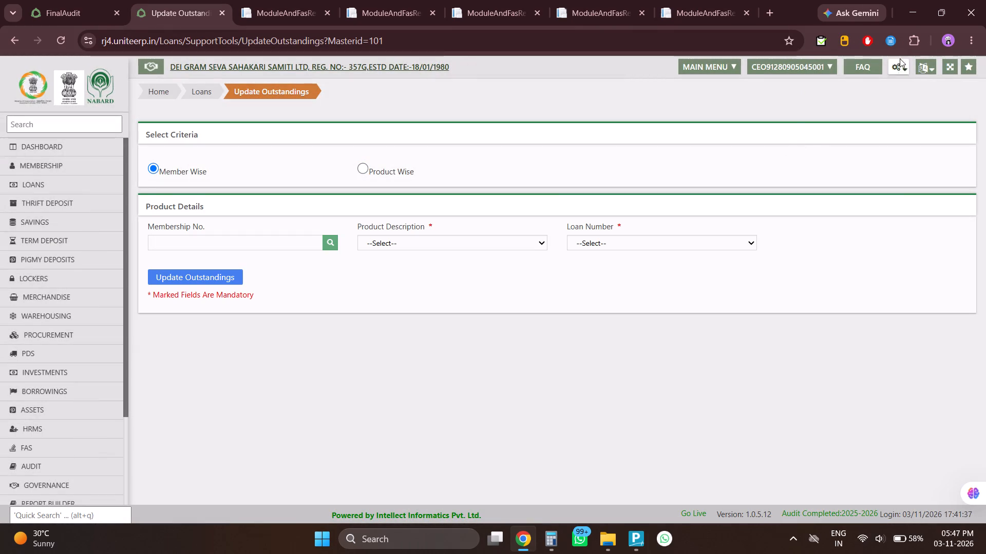
Update the FAS ledger balance for year code 2024-2025.
{"action": "left_click", "coordinate": [899, 64]}
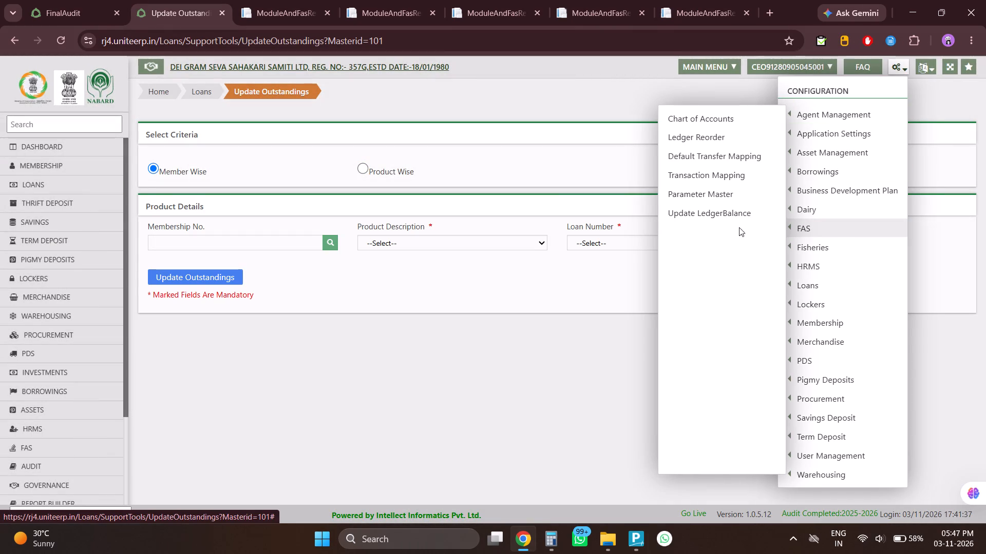
{"action": "left_click", "coordinate": [720, 218]}
{"action": "left_click", "coordinate": [396, 134]}
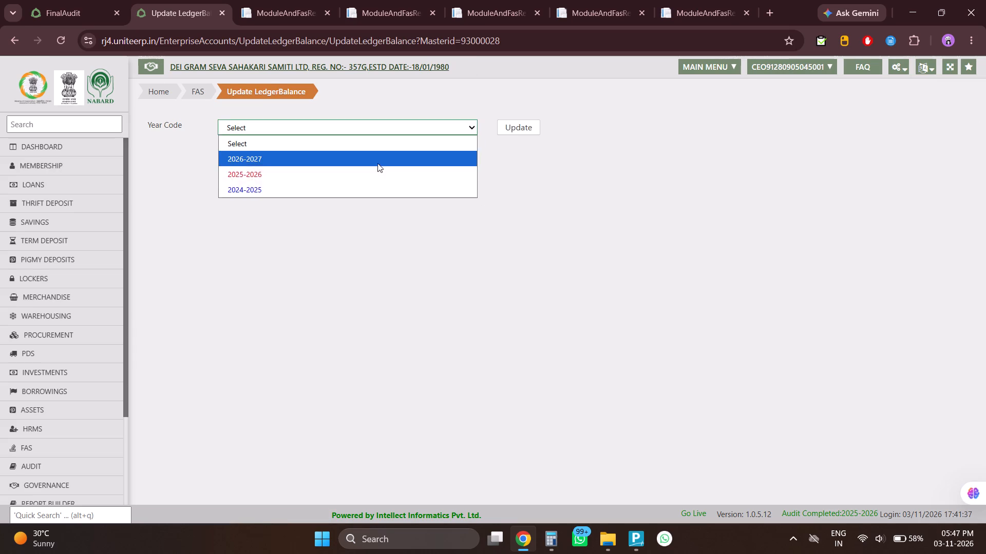
{"action": "left_click", "coordinate": [375, 179]}
{"action": "left_click", "coordinate": [367, 128]}
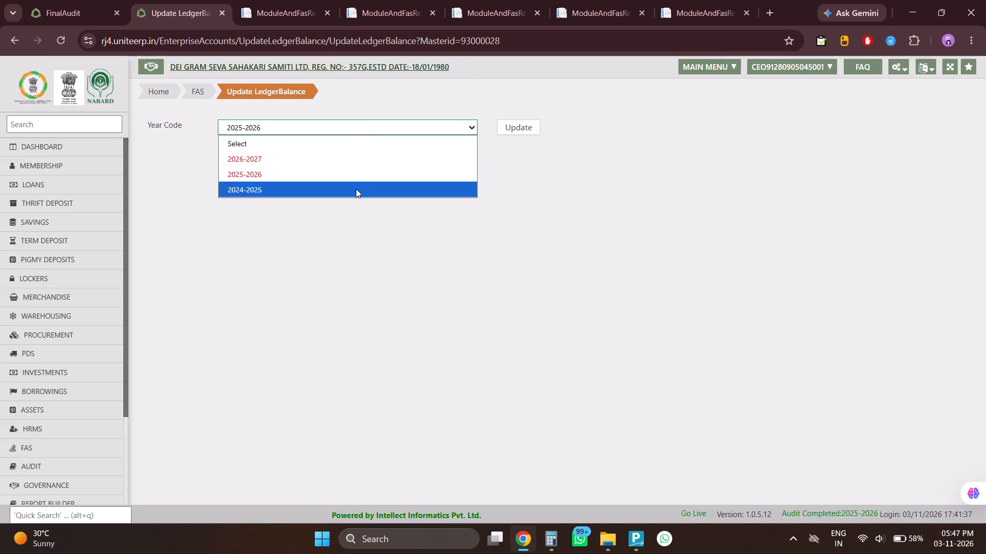
{"action": "left_click", "coordinate": [356, 189]}
{"action": "left_click", "coordinate": [503, 122]}
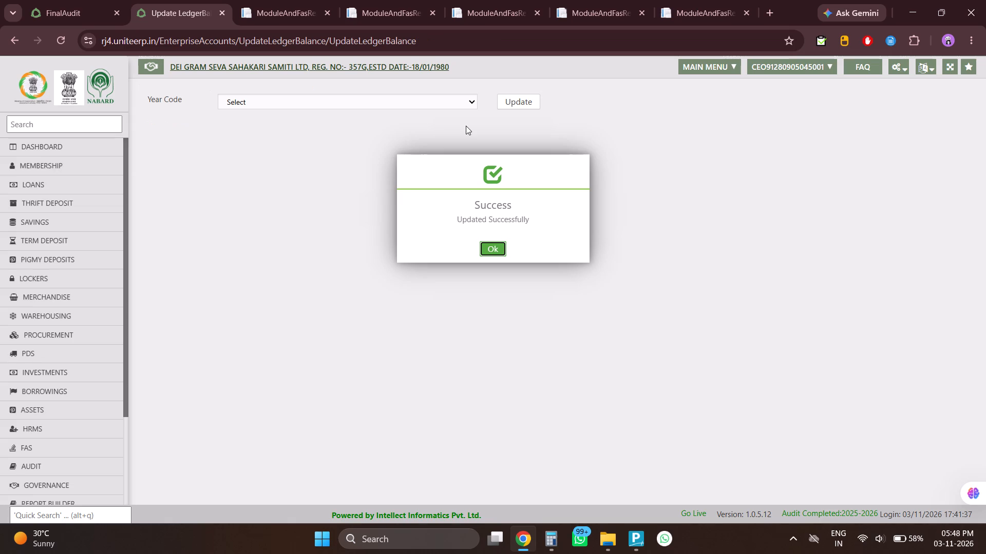
{"action": "left_click", "coordinate": [489, 247]}
Update the FAS ledger balance for year code 2025-2026 once more.
{"action": "left_click", "coordinate": [457, 102]}
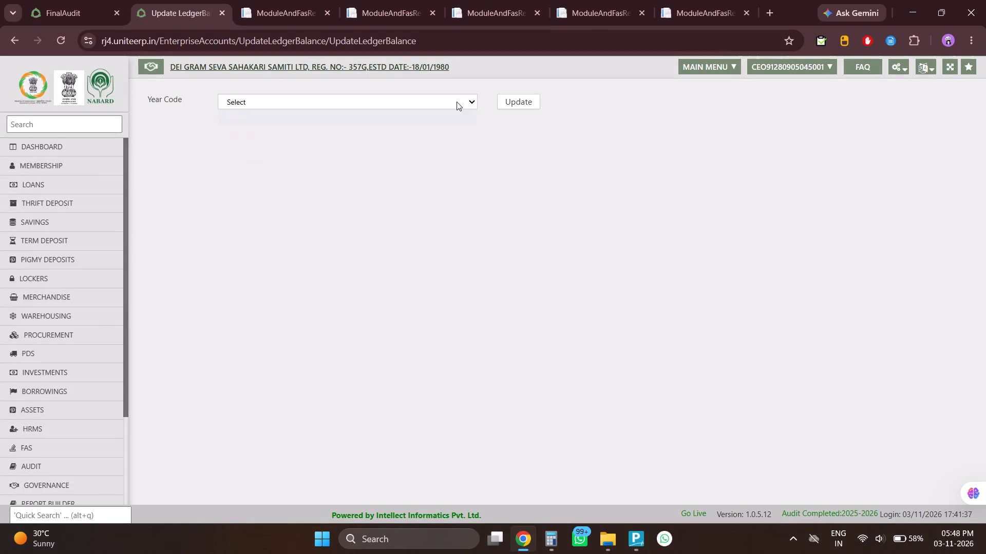
{"action": "left_click", "coordinate": [416, 147]}
{"action": "left_click", "coordinate": [512, 101]}
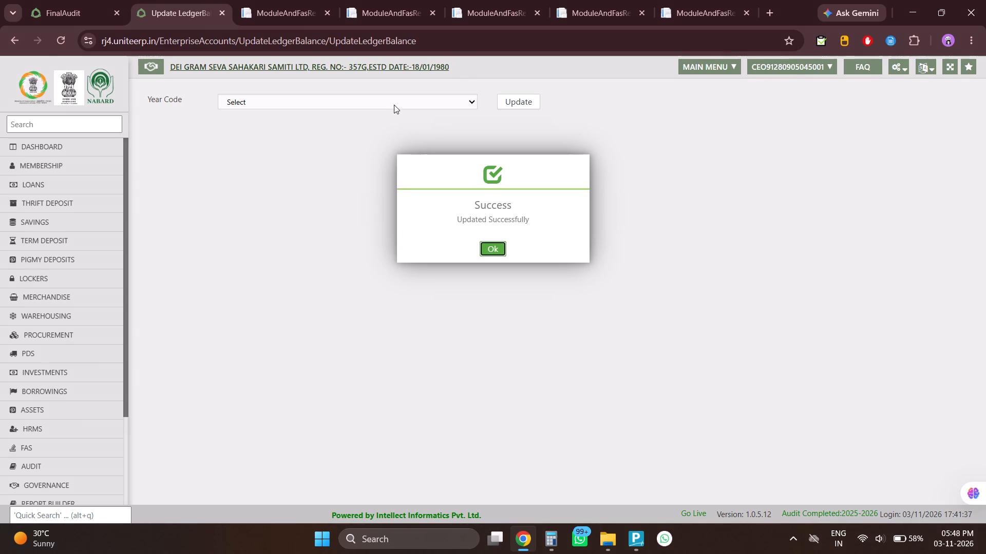
{"action": "left_click", "coordinate": [497, 250]}
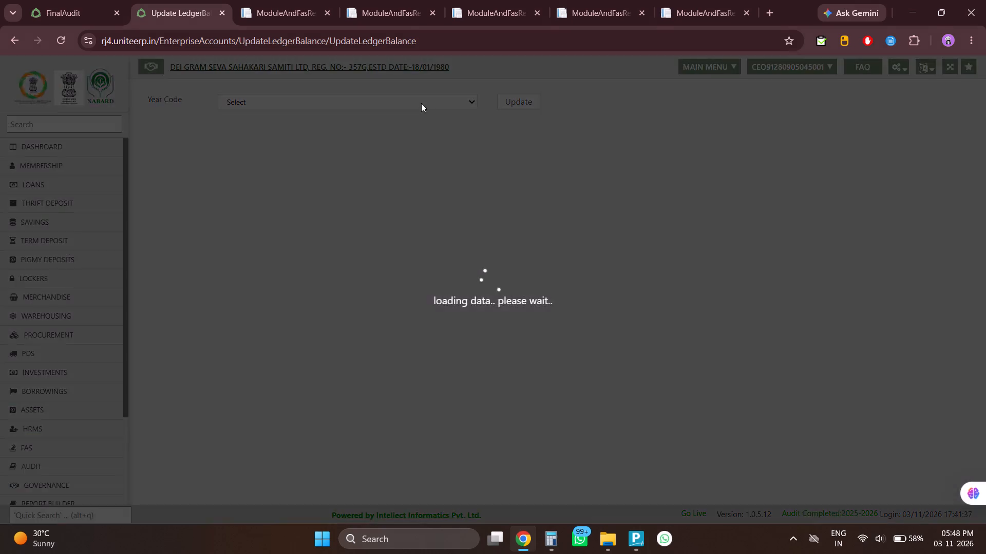
Start the FAS ledger balance update for year code 2026-2027.
{"action": "left_click", "coordinate": [419, 99]}
{"action": "left_click", "coordinate": [397, 129]}
{"action": "left_click", "coordinate": [505, 97]}
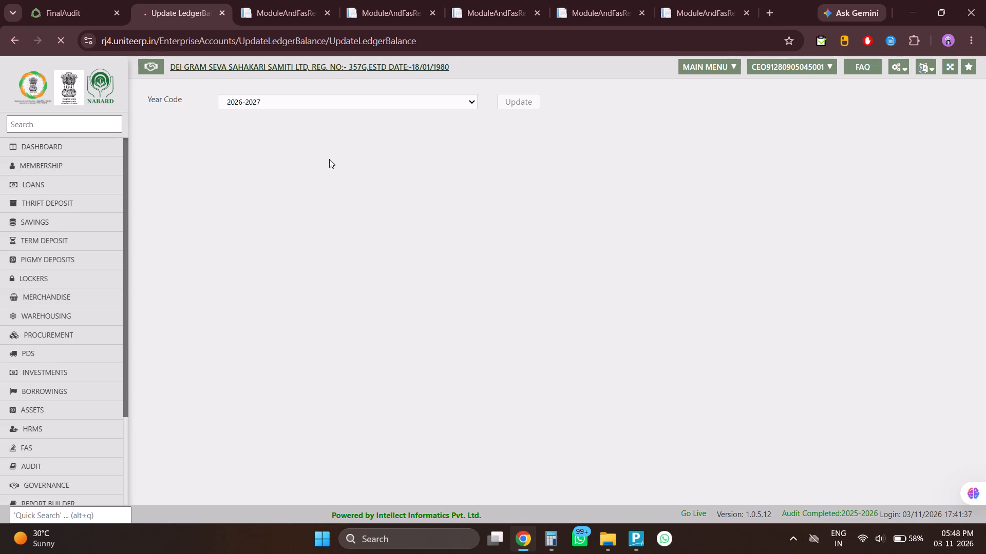
Switch to the open Final Audit page.
{"action": "left_click", "coordinate": [48, 16]}
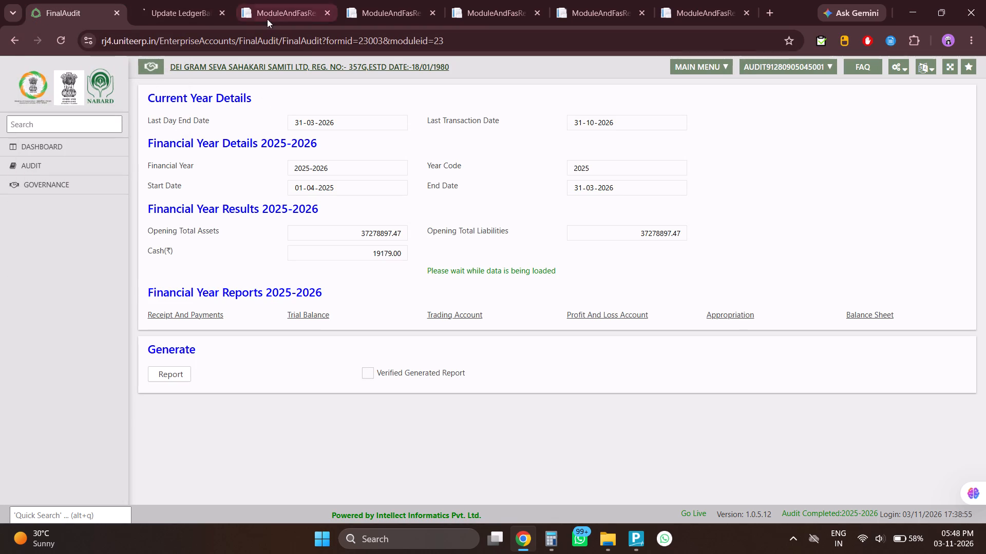
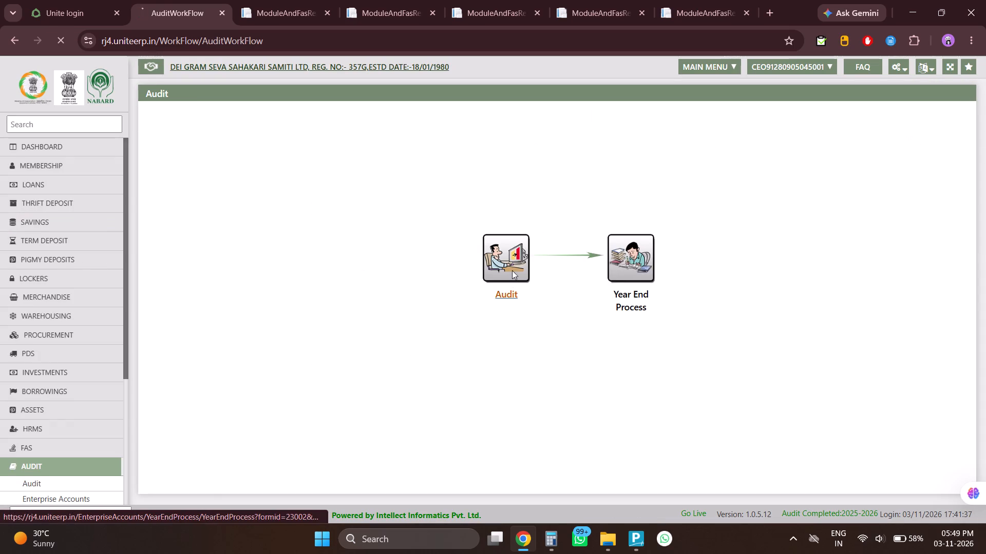
Load the audit day book for year code 2025-2026.
{"action": "left_click", "coordinate": [387, 155]}
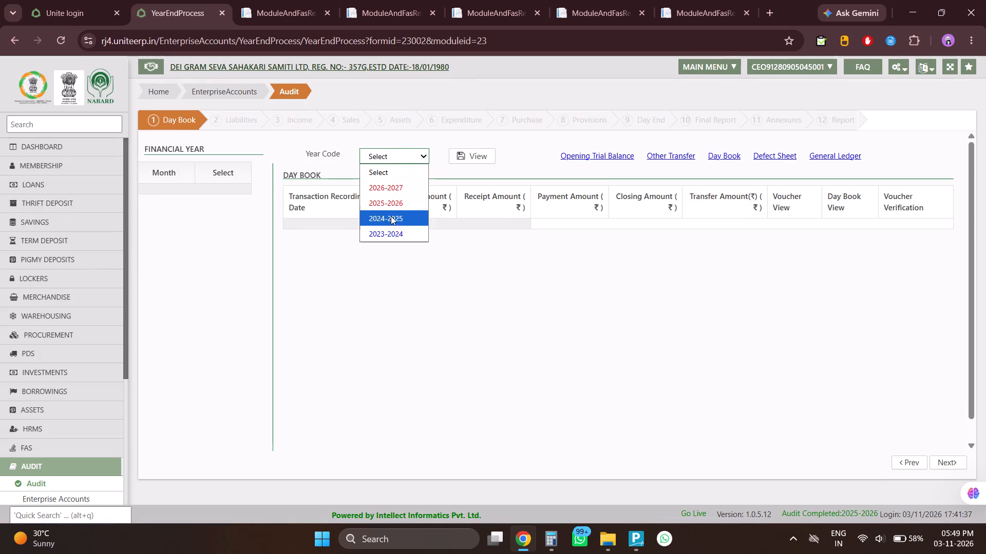
{"action": "left_click", "coordinate": [391, 209]}
{"action": "left_click", "coordinate": [477, 154]}
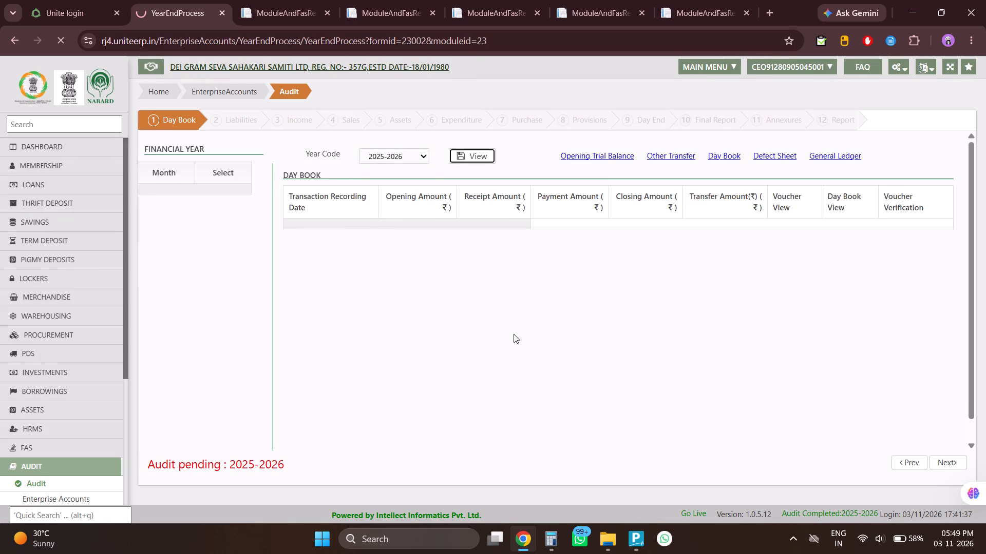
{"action": "scroll", "coordinate": [214, 333], "scroll_direction": "down", "scroll_amount": 9}
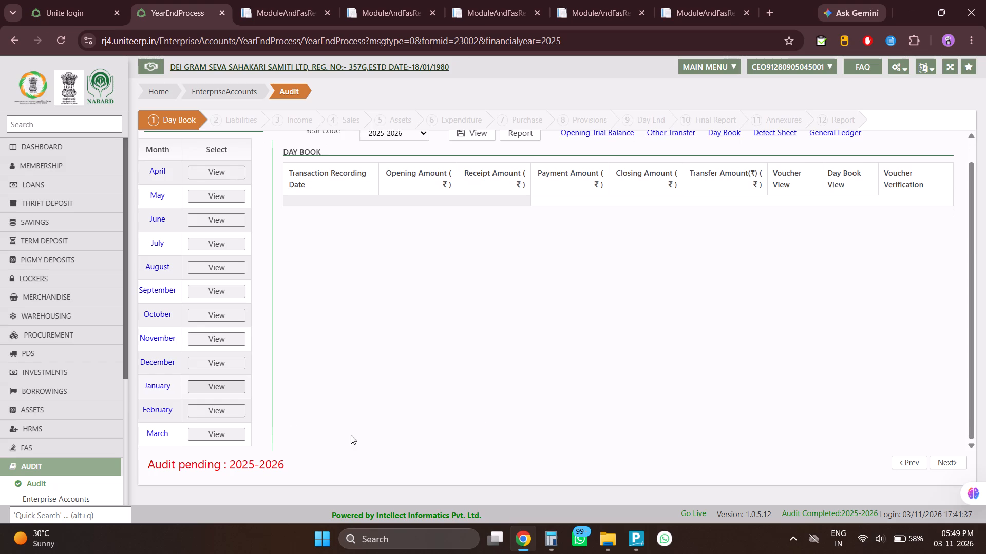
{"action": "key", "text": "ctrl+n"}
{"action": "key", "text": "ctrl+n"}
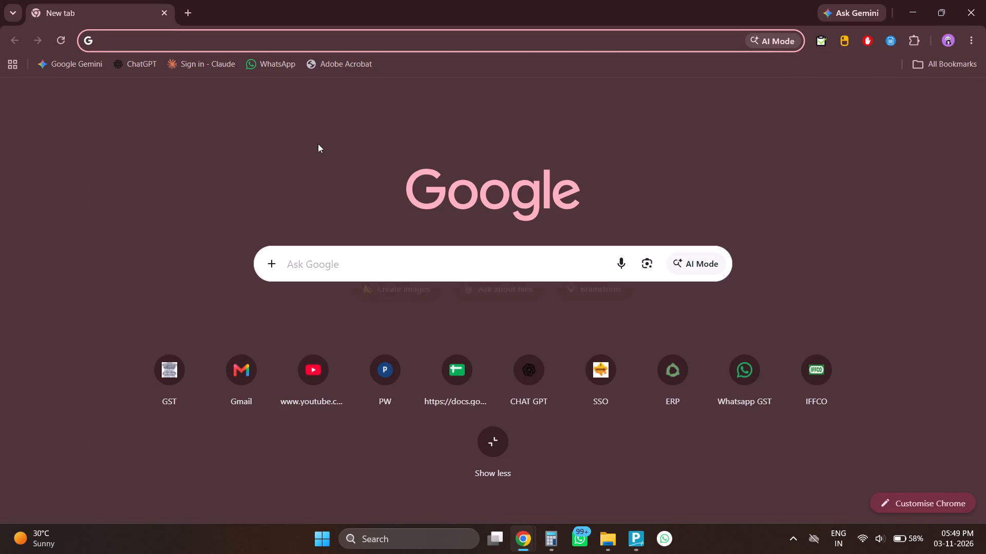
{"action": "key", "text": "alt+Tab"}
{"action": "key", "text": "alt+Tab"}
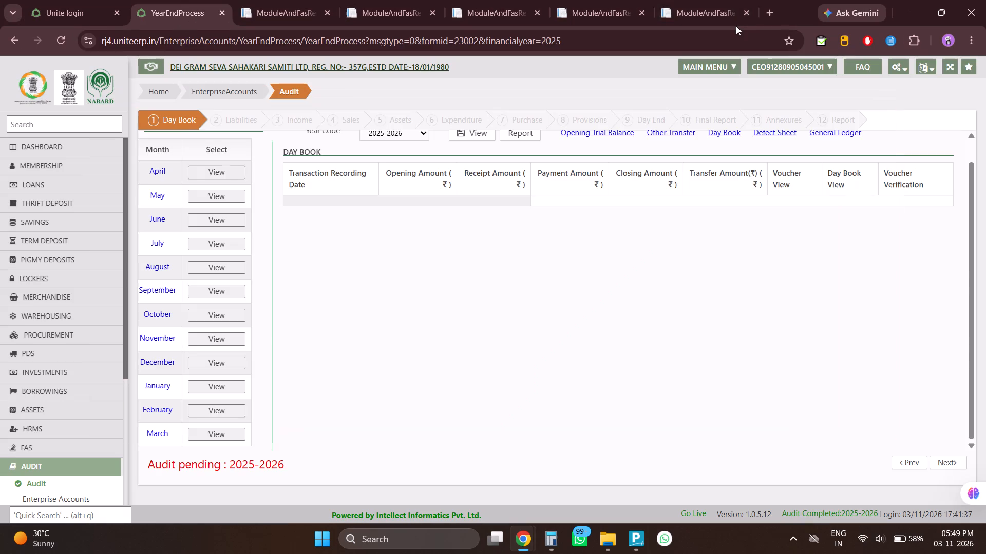
Advance the audit from Day Book to the Day End stage and open its Module And Fas report form.
{"action": "key", "text": "alt+n"}
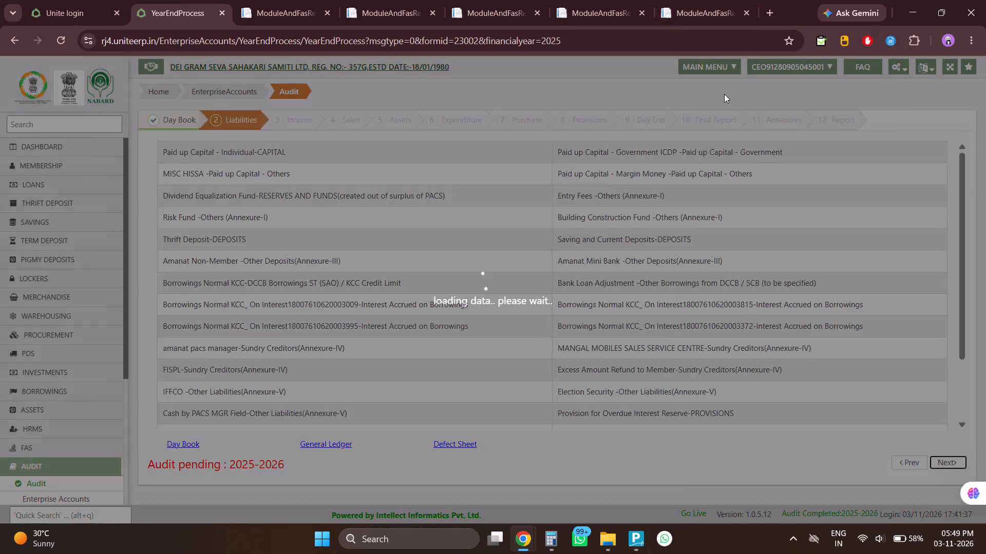
{"action": "key", "text": "alt+n"}
{"action": "key", "text": "alt+n"}
{"action": "key", "text": "alt+n"}
{"action": "key", "text": "alt+n"}
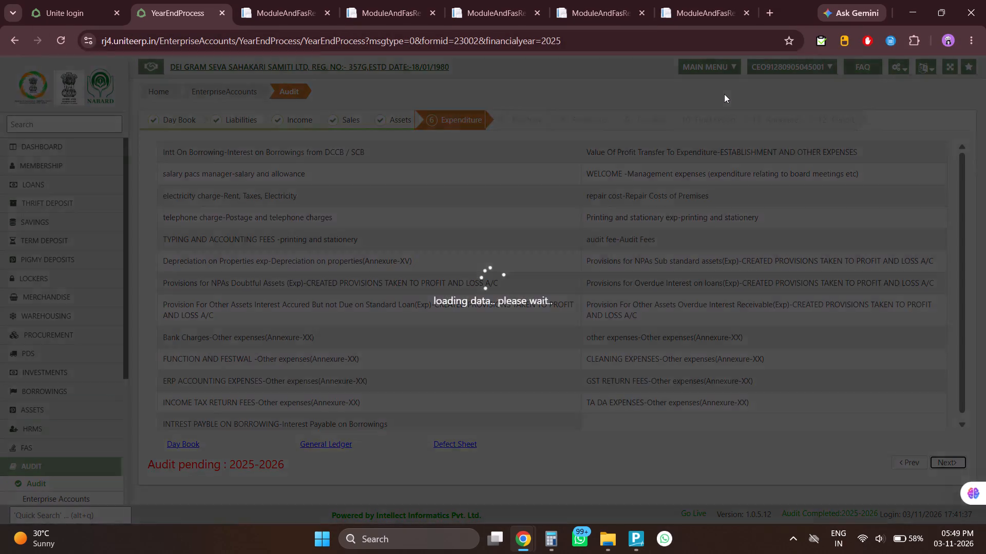
{"action": "key", "text": "alt+n"}
{"action": "key", "text": "alt+n"}
{"action": "key", "text": "alt+n"}
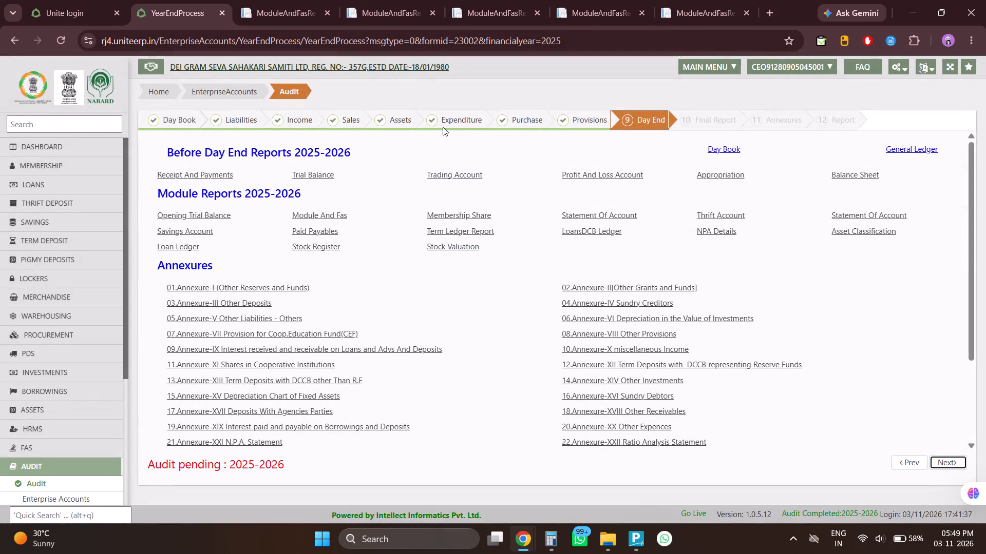
{"action": "left_click", "coordinate": [340, 219]}
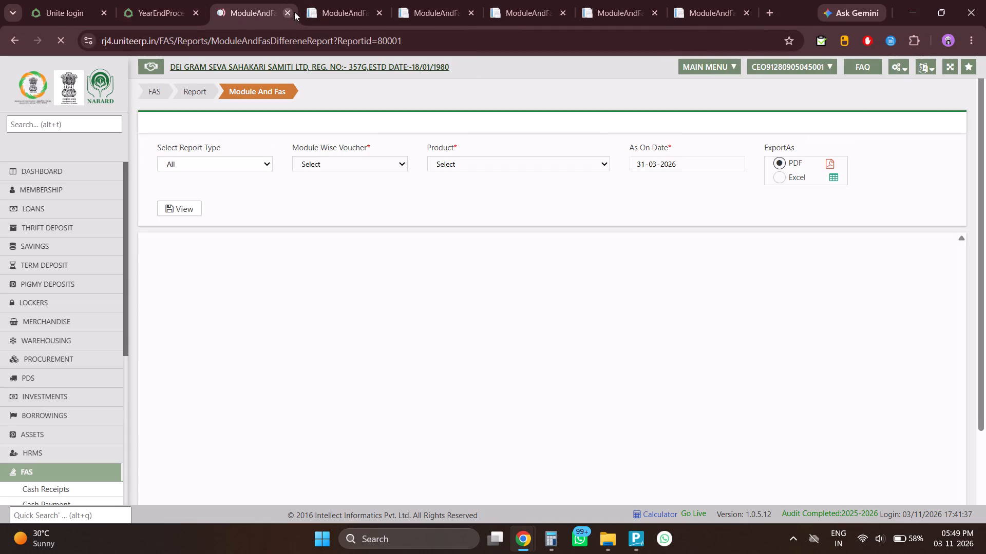
Close the five older Module And Fas report pages, keeping the new report form open.
{"action": "left_click", "coordinate": [379, 15]}
{"action": "left_click", "coordinate": [379, 15]}
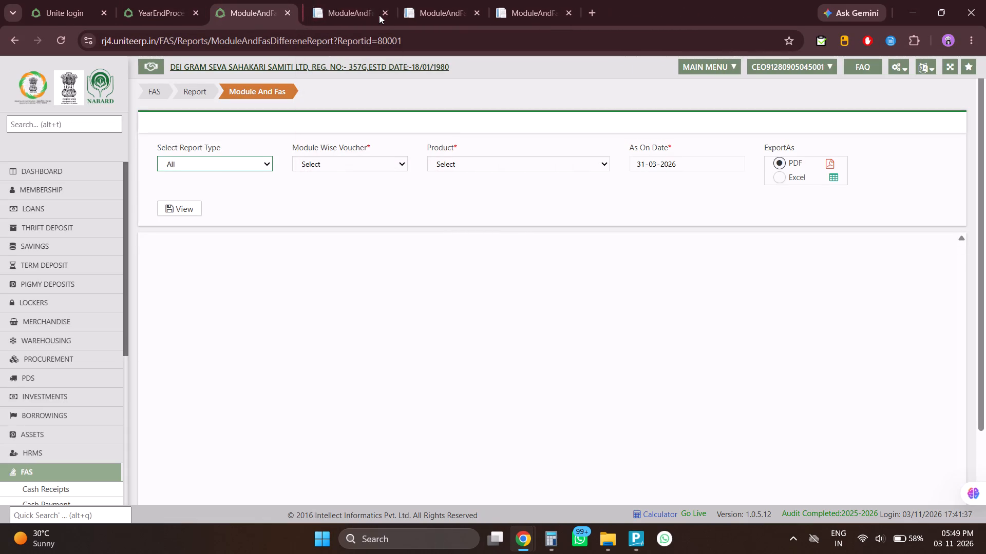
{"action": "left_click", "coordinate": [379, 15]}
{"action": "left_click", "coordinate": [379, 15]}
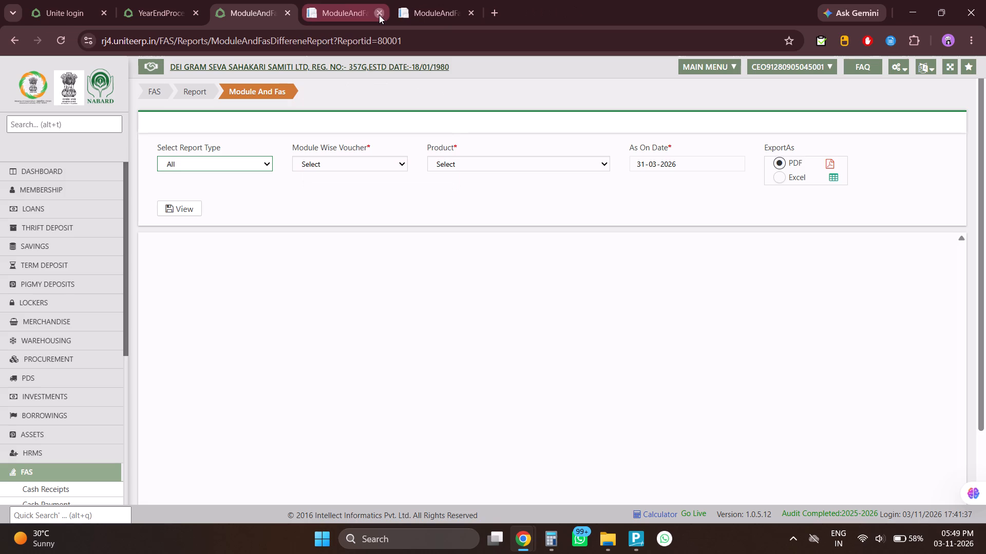
{"action": "left_click", "coordinate": [379, 15]}
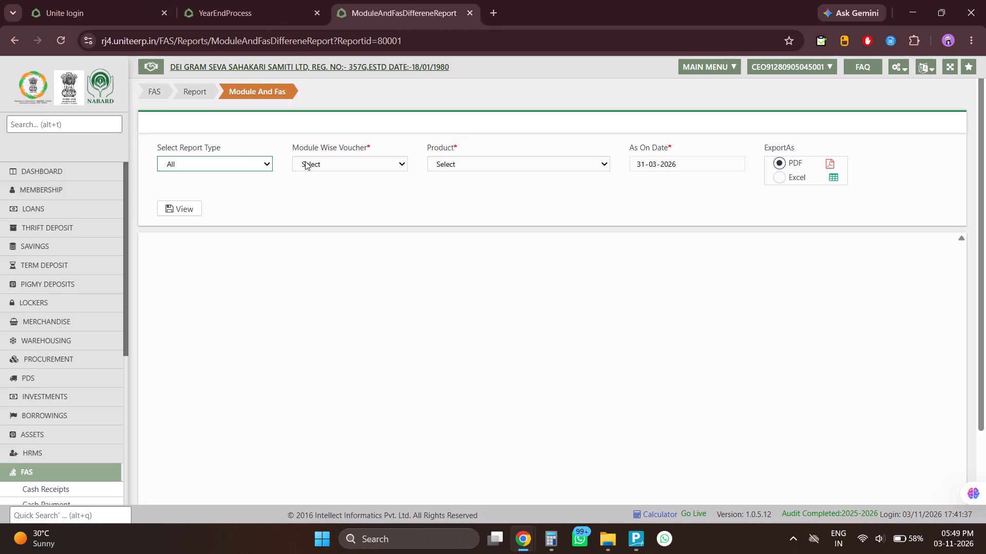
Generate the Difference report for the Membership module and Customer product as on 31-03-2026.
{"action": "left_click", "coordinate": [360, 161]}
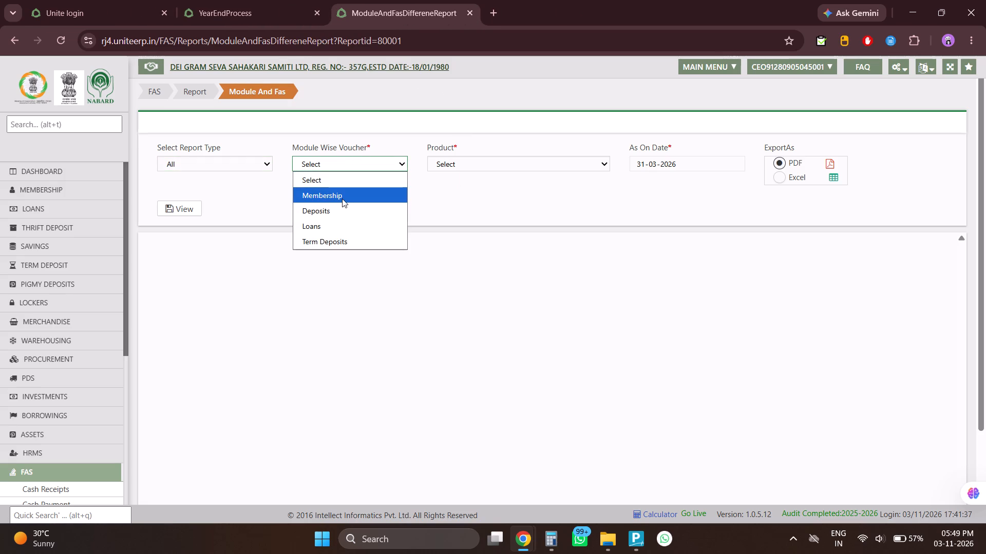
{"action": "left_click", "coordinate": [342, 199]}
{"action": "left_click", "coordinate": [232, 168]}
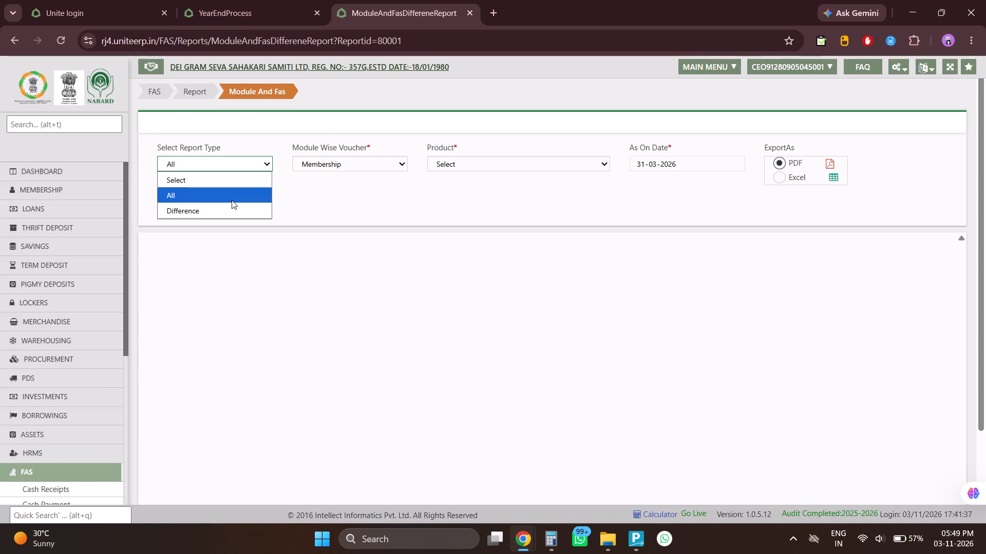
{"action": "left_click", "coordinate": [232, 206]}
{"action": "left_click", "coordinate": [452, 162]}
{"action": "left_click", "coordinate": [459, 192]}
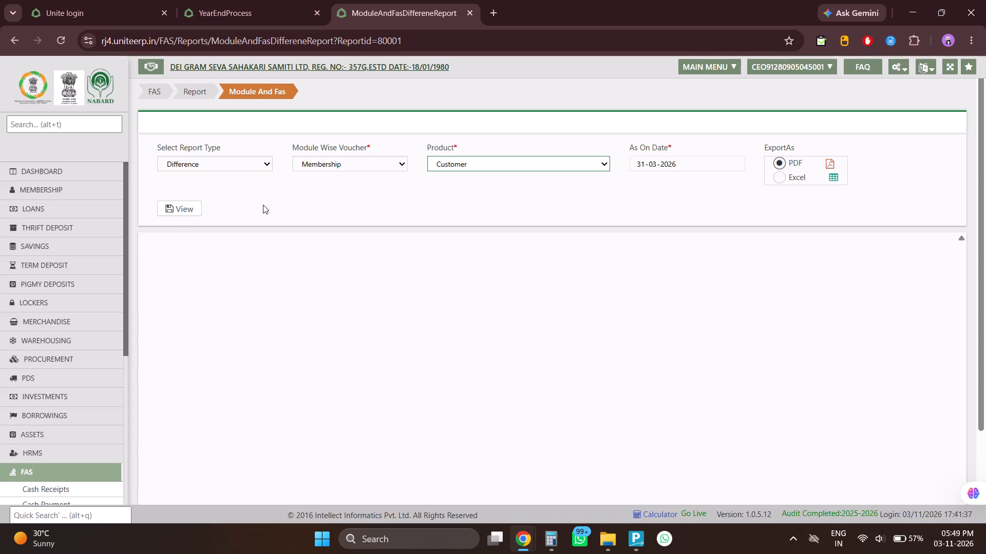
{"action": "left_click", "coordinate": [179, 206]}
Return to the report form and generate the Difference report for Deposits with the Saving Deposits product.
{"action": "left_click", "coordinate": [211, 1]}
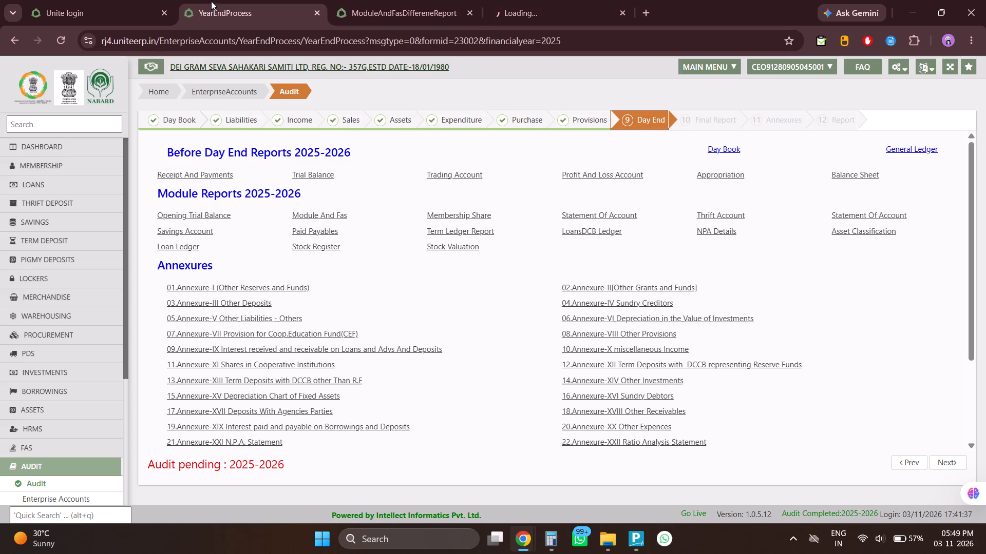
{"action": "left_click", "coordinate": [351, 9]}
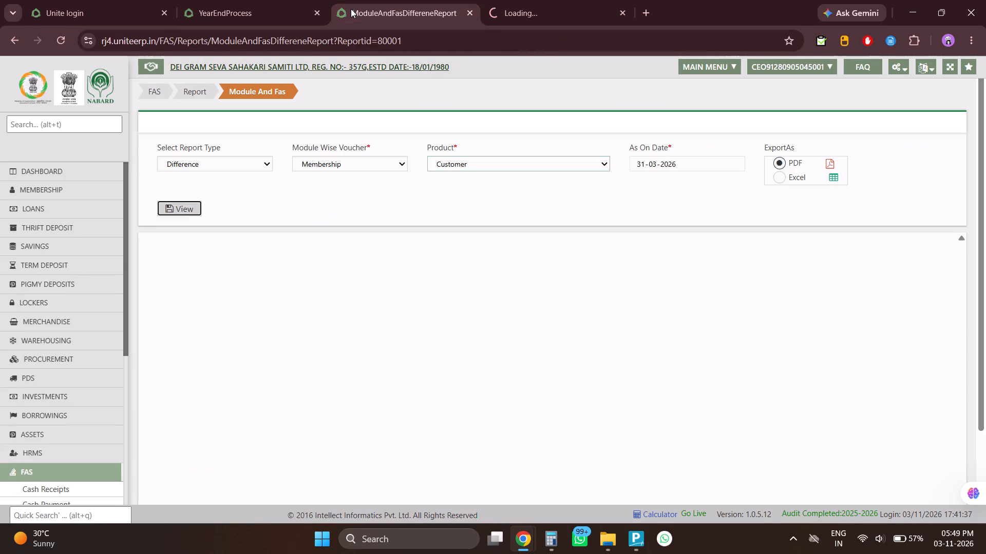
{"action": "left_click", "coordinate": [404, 161]}
{"action": "left_click", "coordinate": [375, 207]}
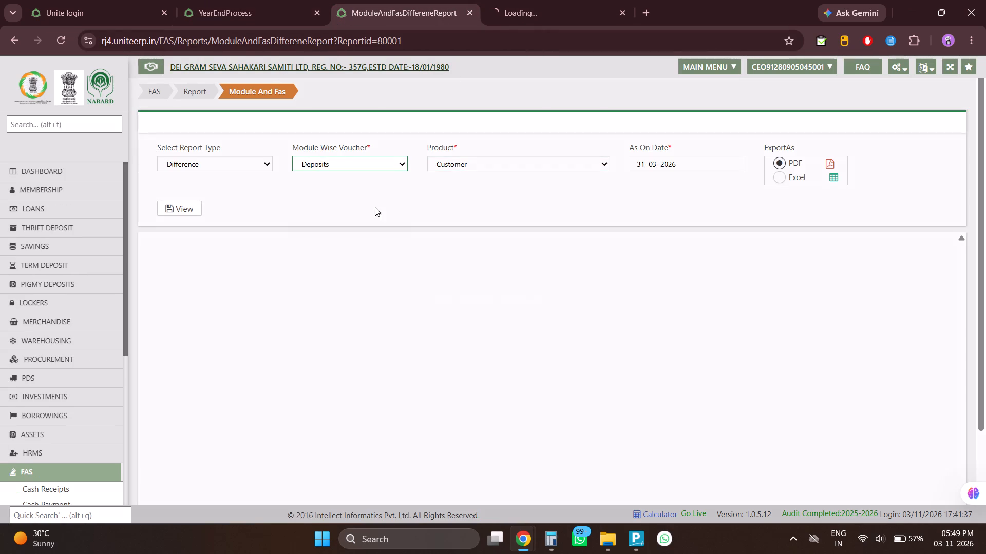
{"action": "left_click", "coordinate": [453, 165]}
{"action": "left_click", "coordinate": [456, 190]}
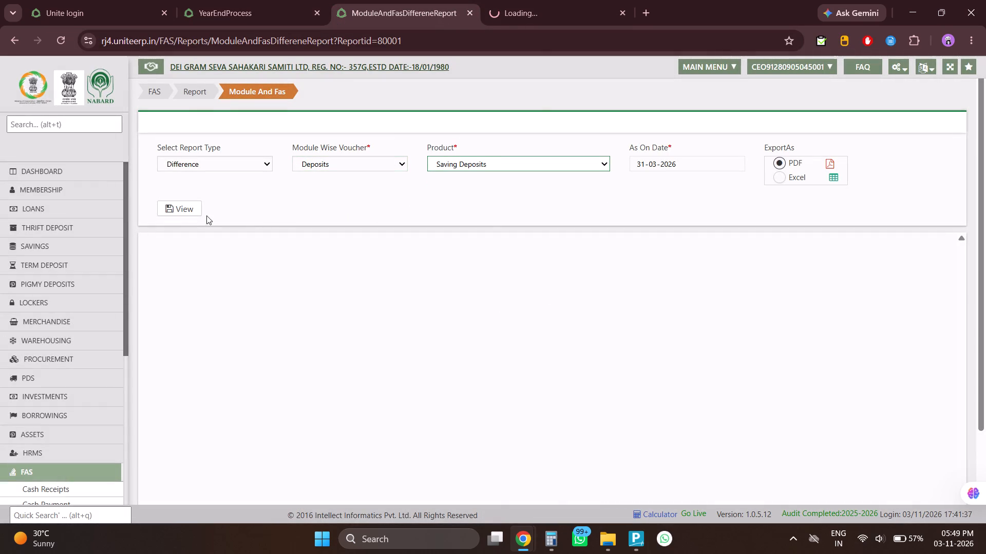
{"action": "left_click", "coordinate": [183, 208]}
Return to the report form and generate the Difference report for Loans with the Normal KCC product.
{"action": "left_click", "coordinate": [329, 0]}
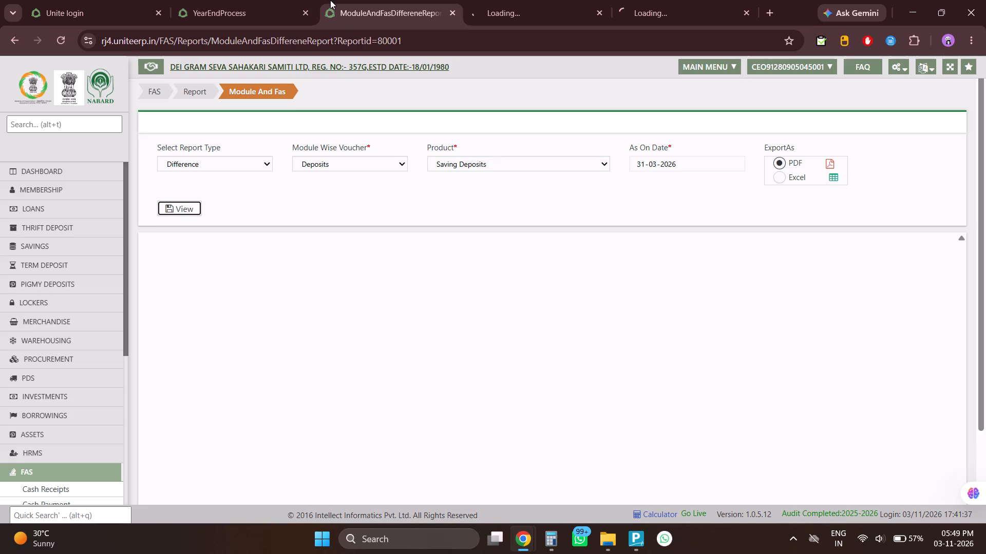
{"action": "left_click", "coordinate": [390, 161]}
{"action": "left_click", "coordinate": [361, 223]}
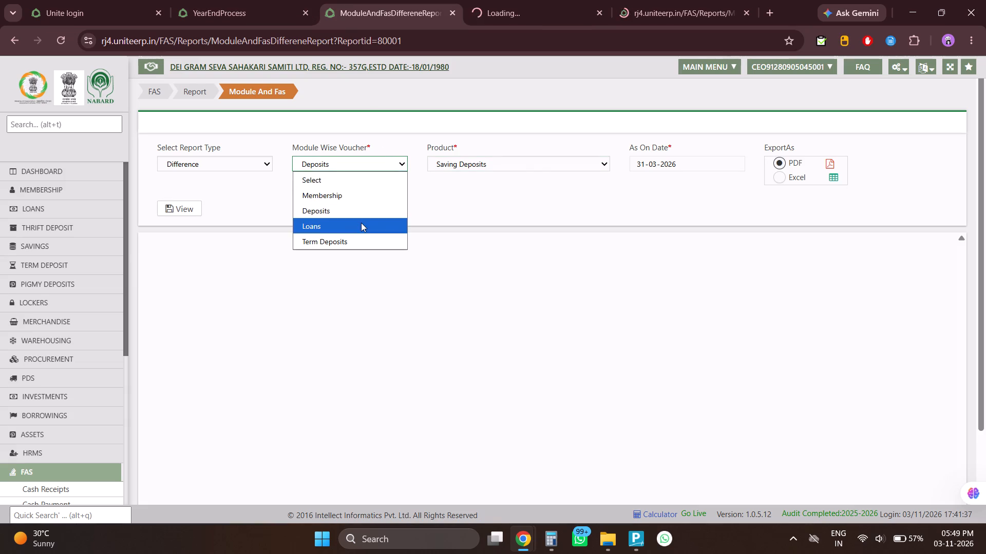
{"action": "left_click", "coordinate": [478, 163]}
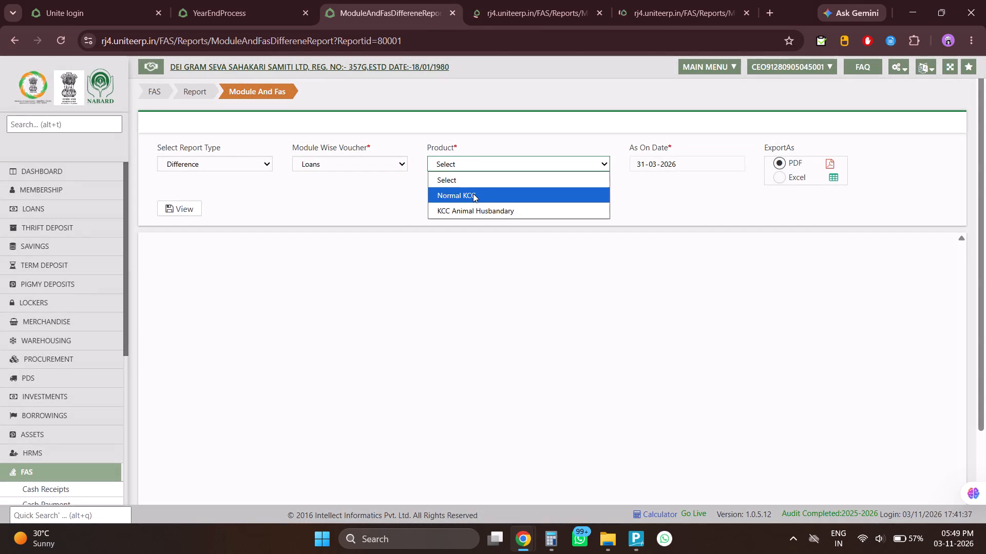
{"action": "left_click", "coordinate": [364, 163]}
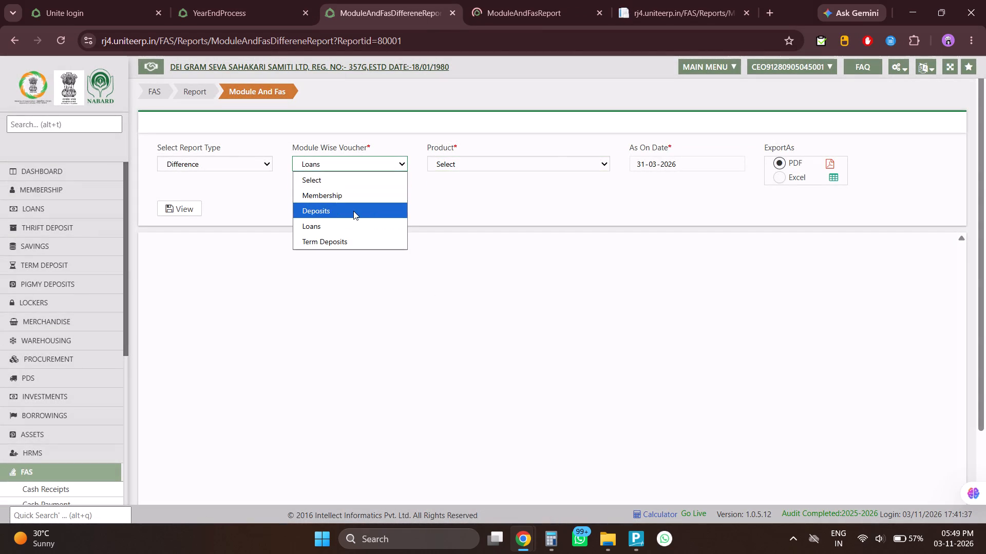
{"action": "left_click", "coordinate": [341, 227]}
{"action": "left_click", "coordinate": [458, 164]}
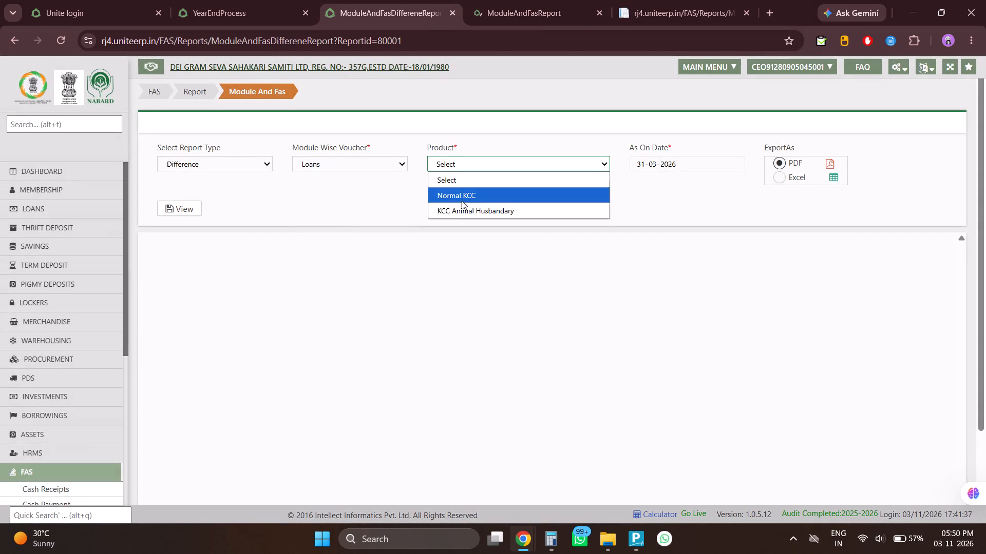
{"action": "left_click", "coordinate": [462, 200]}
{"action": "left_click", "coordinate": [193, 206]}
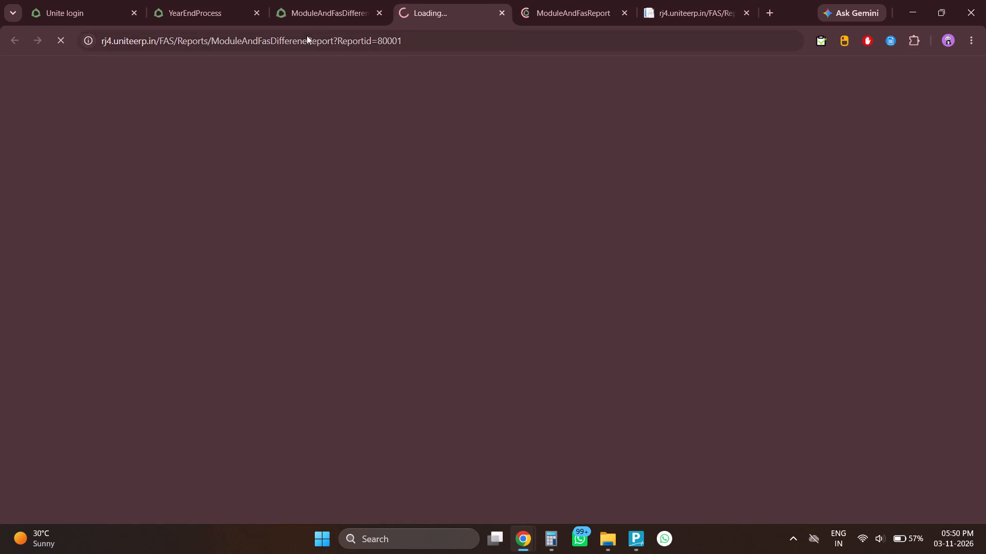
Return to the report form and generate the Loans Difference report for KCC Animal Husbandary.
{"action": "left_click", "coordinate": [311, 18]}
{"action": "left_click", "coordinate": [469, 165]}
{"action": "left_click", "coordinate": [466, 213]}
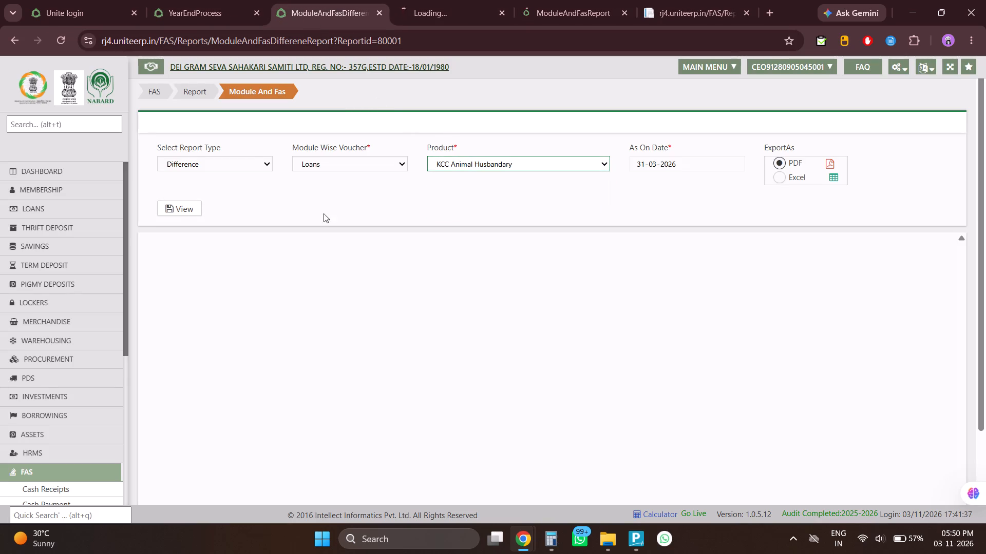
{"action": "left_click", "coordinate": [181, 211]}
Return to the report form and request the Difference report for Term Deposits without choosing a product.
{"action": "left_click", "coordinate": [251, 10]}
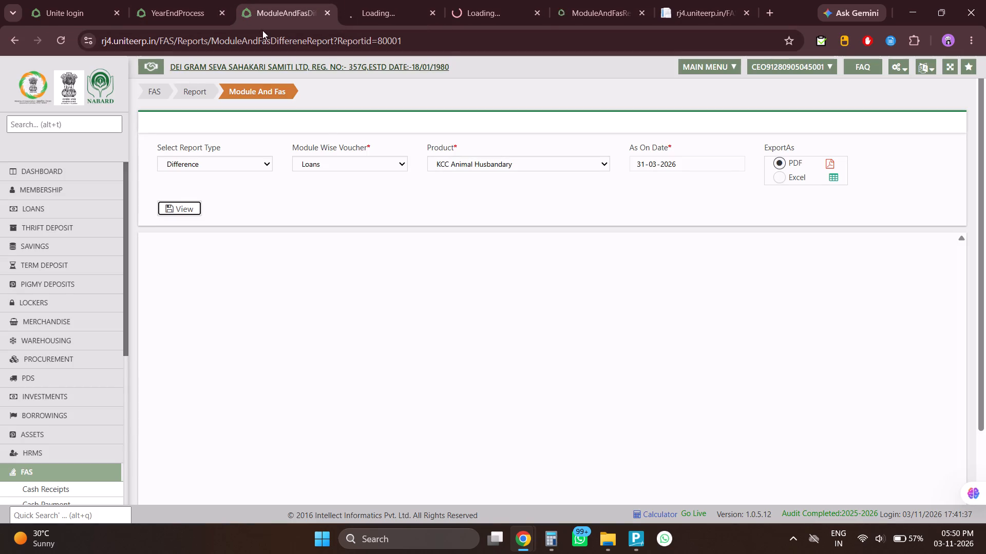
{"action": "left_click", "coordinate": [384, 164]}
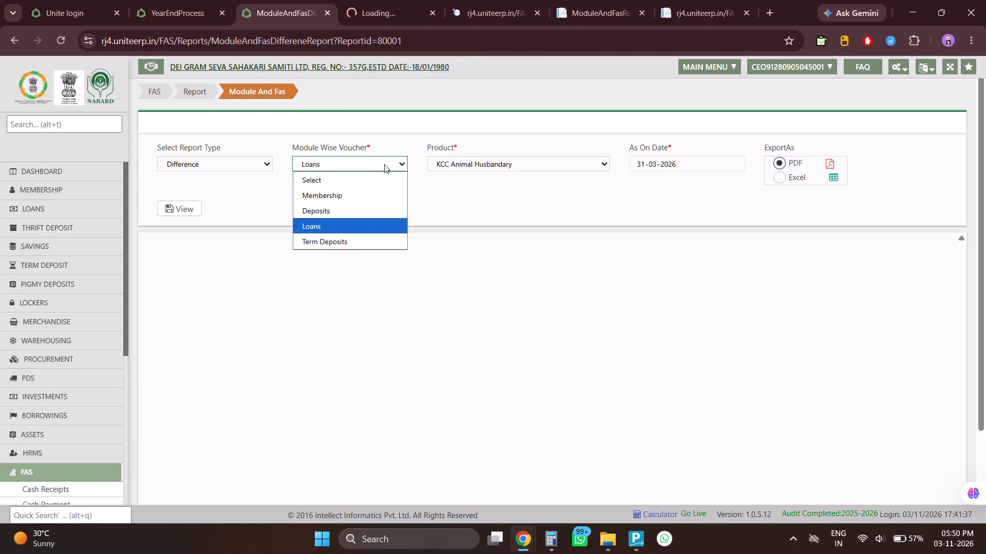
{"action": "left_click", "coordinate": [345, 250]}
{"action": "left_click", "coordinate": [364, 165]}
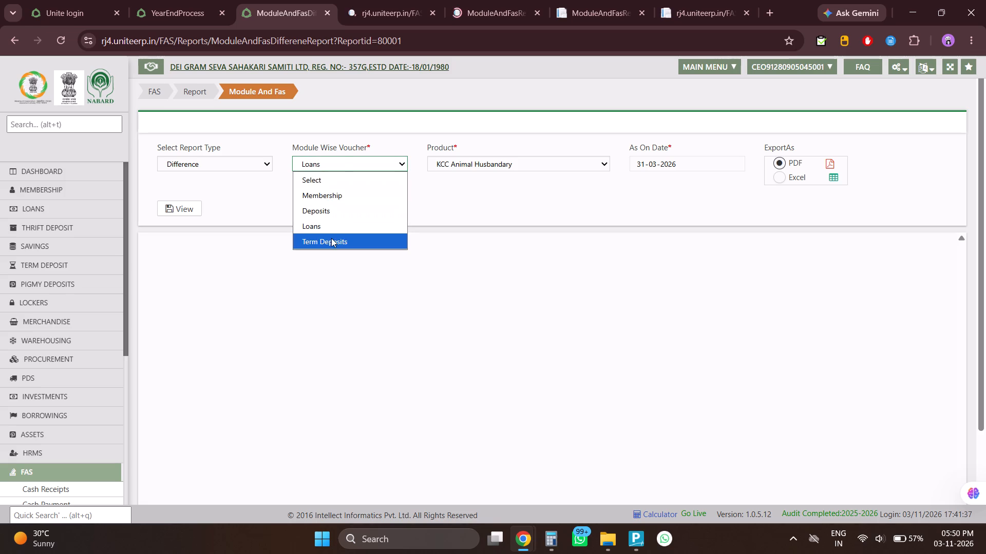
{"action": "left_click", "coordinate": [330, 239]}
{"action": "left_click", "coordinate": [473, 160]}
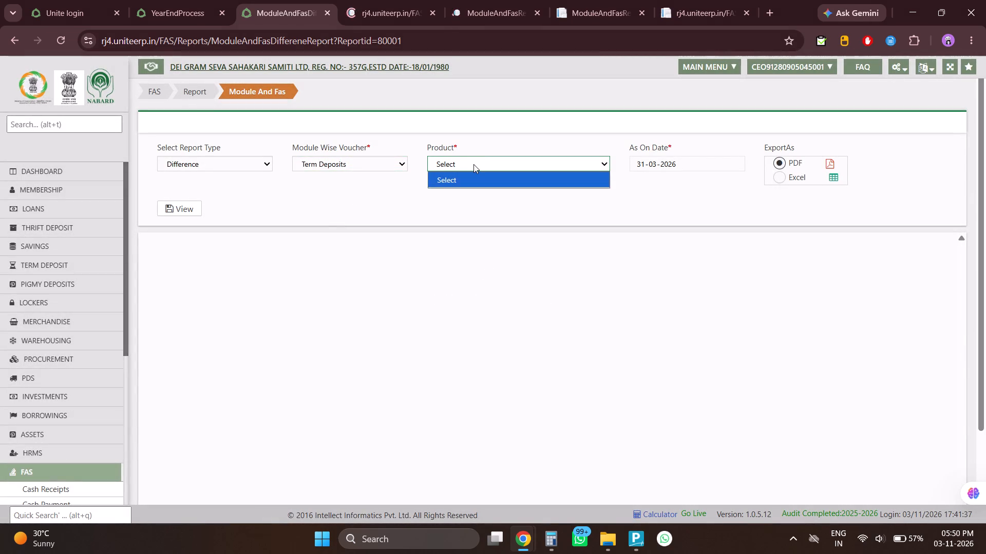
{"action": "left_click", "coordinate": [604, 165]}
{"action": "left_click", "coordinate": [604, 165]}
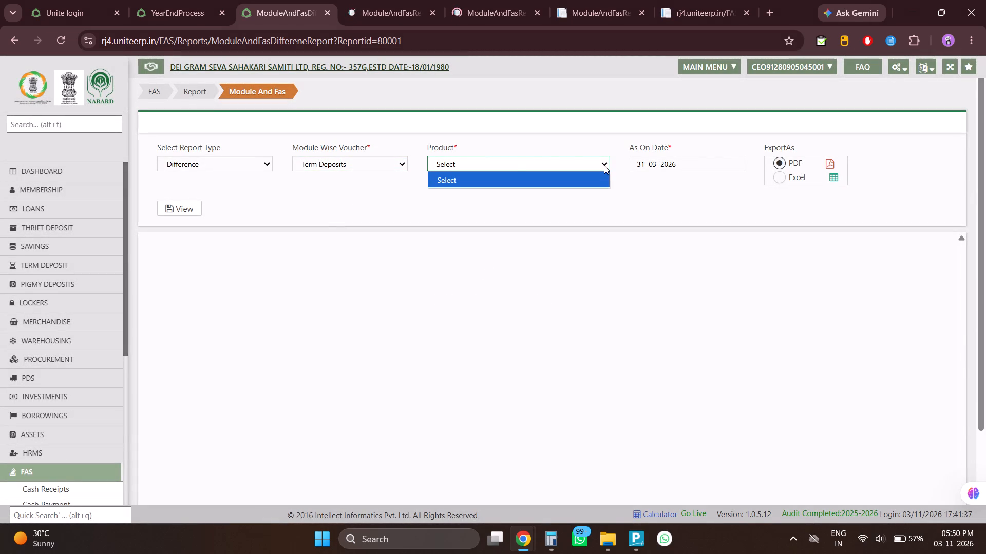
{"action": "left_click", "coordinate": [177, 209]}
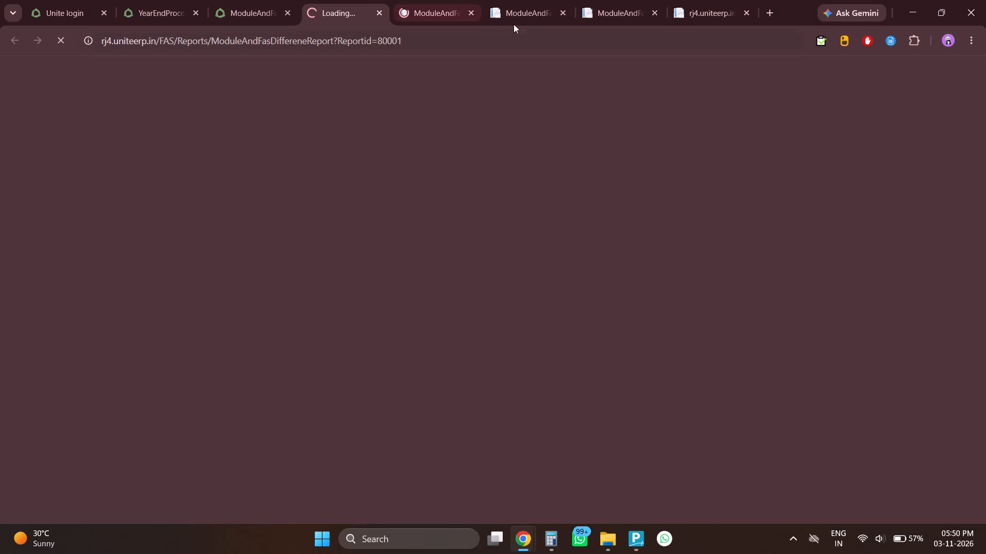
Check the Difference reports for Membership, Saving Deposits, Normal KCC and KCC Animal Husbandary for remaining Module-versus-FAS differences.
{"action": "left_click", "coordinate": [708, 9]}
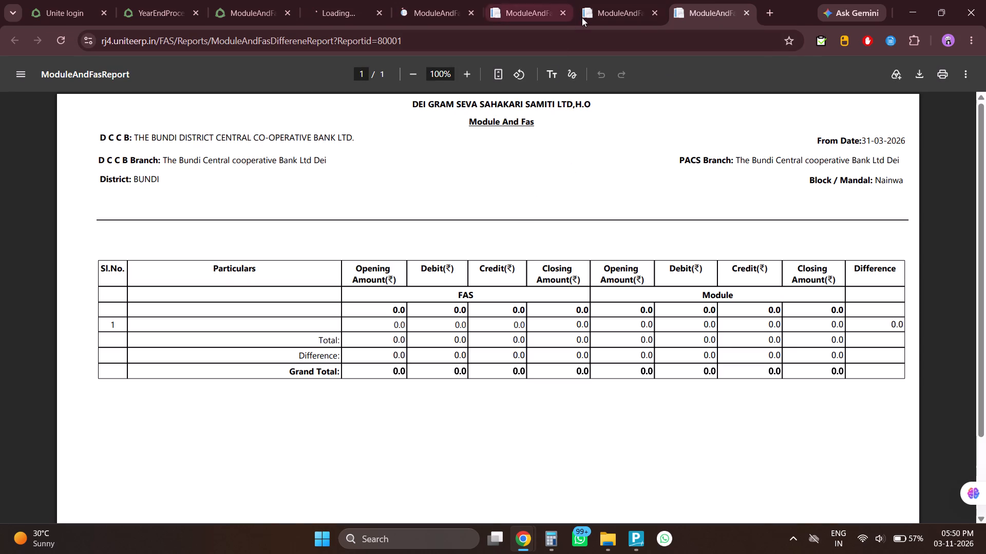
{"action": "left_click", "coordinate": [590, 8]}
{"action": "scroll", "coordinate": [604, 208], "scroll_direction": "down", "scroll_amount": 3}
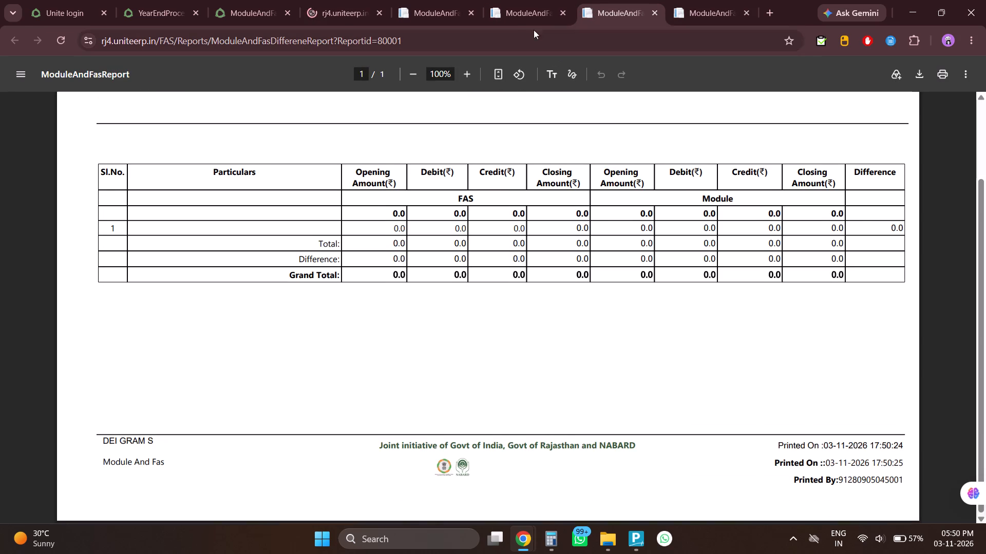
{"action": "left_click", "coordinate": [520, 19]}
{"action": "scroll", "coordinate": [571, 224], "scroll_direction": "down", "scroll_amount": 4}
{"action": "left_click", "coordinate": [435, 12]}
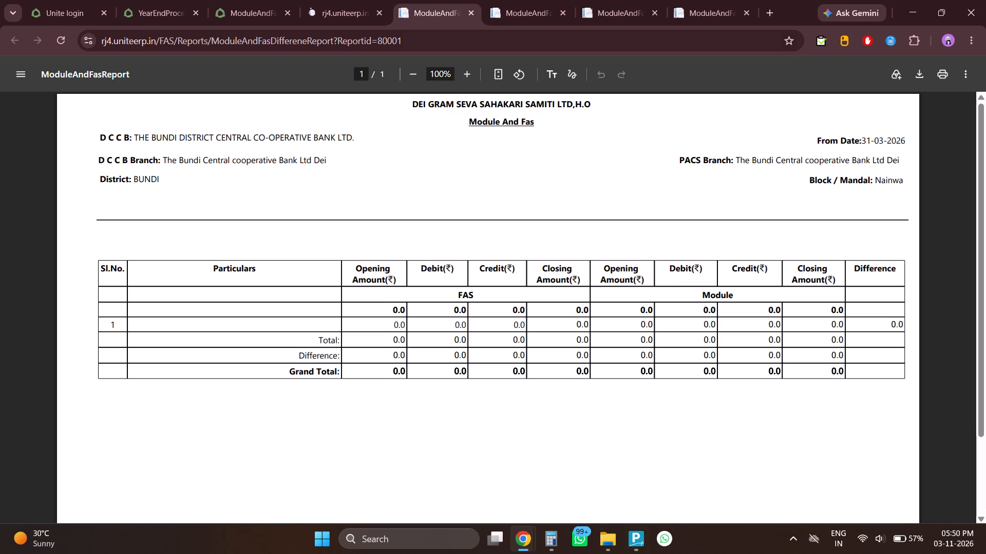
Examine the remaining open Difference reports, comparing the account-wise FAS and Module amounts for KCC Animal Husbandary.
{"action": "scroll", "coordinate": [497, 202], "scroll_direction": "down", "scroll_amount": 3}
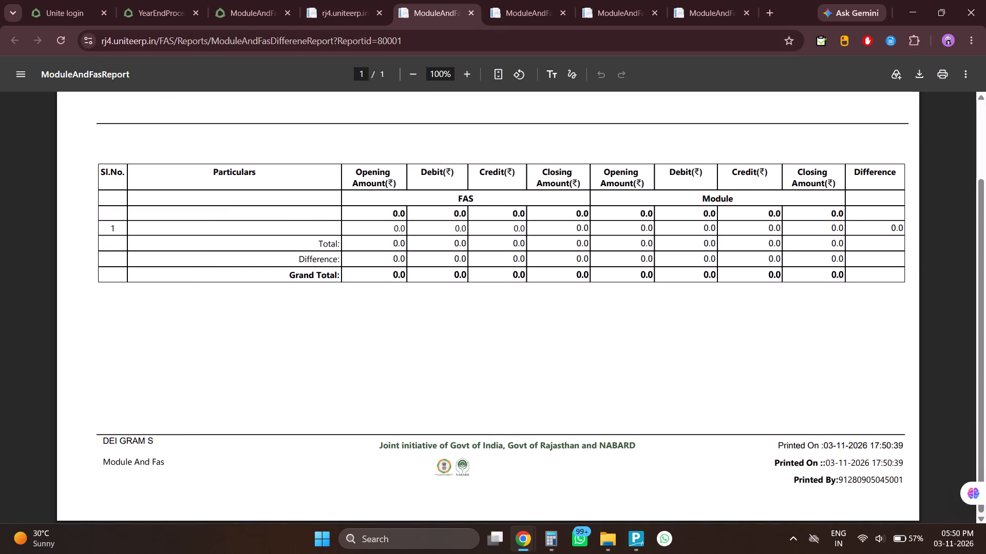
{"action": "left_click", "coordinate": [334, 0]}
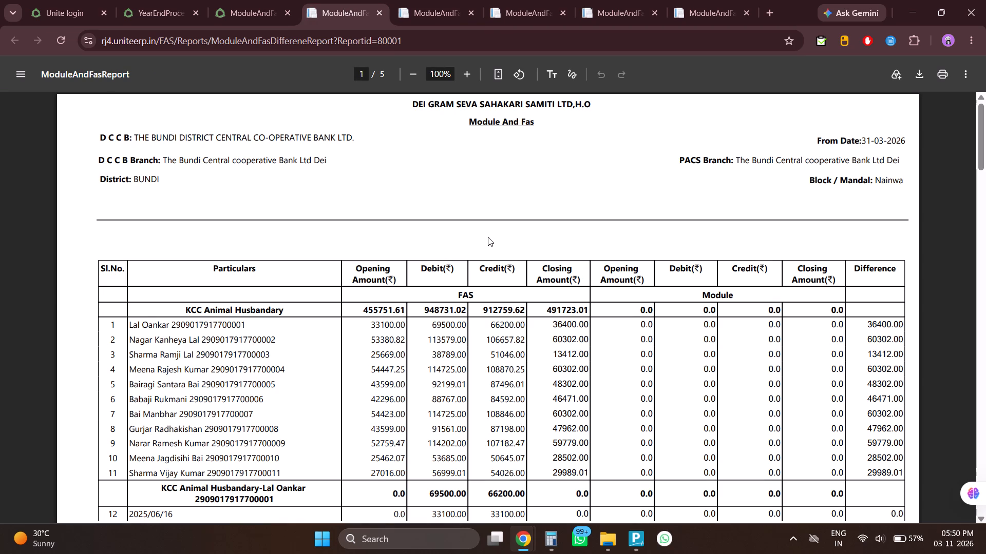
{"action": "scroll", "coordinate": [491, 258], "scroll_direction": "down", "scroll_amount": 5}
{"action": "scroll", "coordinate": [492, 262], "scroll_direction": "up", "scroll_amount": 5}
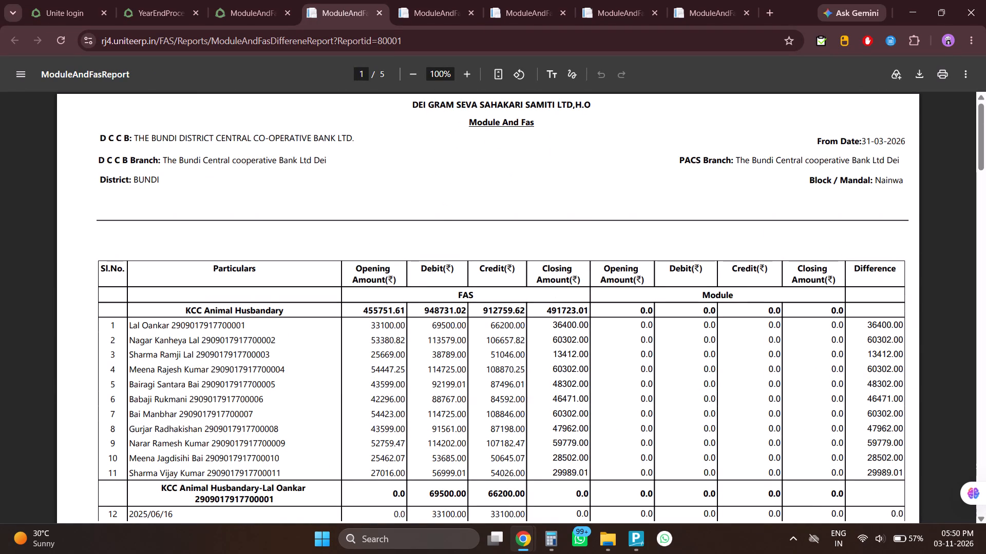
{"action": "scroll", "coordinate": [373, 271], "scroll_direction": "down", "scroll_amount": 11}
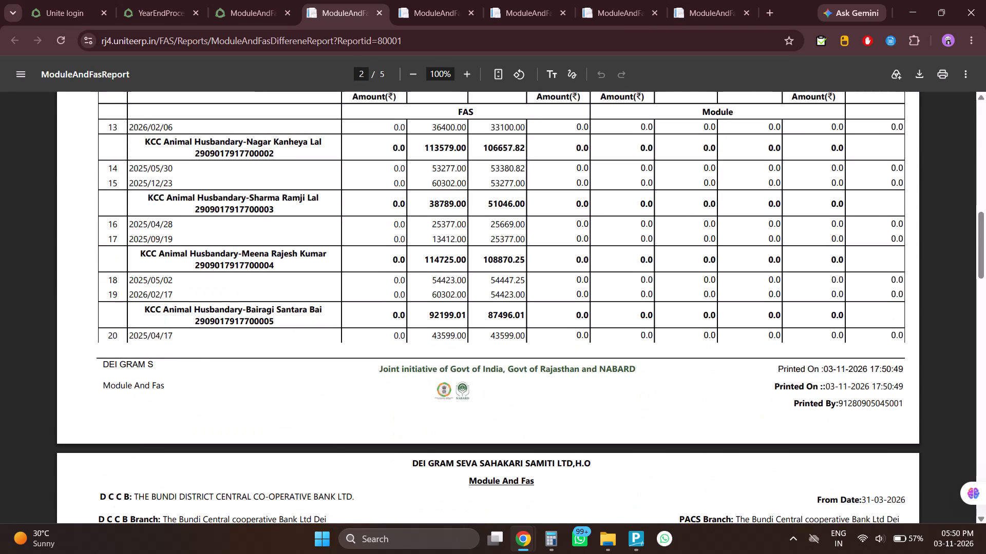
{"action": "scroll", "coordinate": [358, 311], "scroll_direction": "down", "scroll_amount": 4}
{"action": "scroll", "coordinate": [378, 369], "scroll_direction": "up", "scroll_amount": 11}
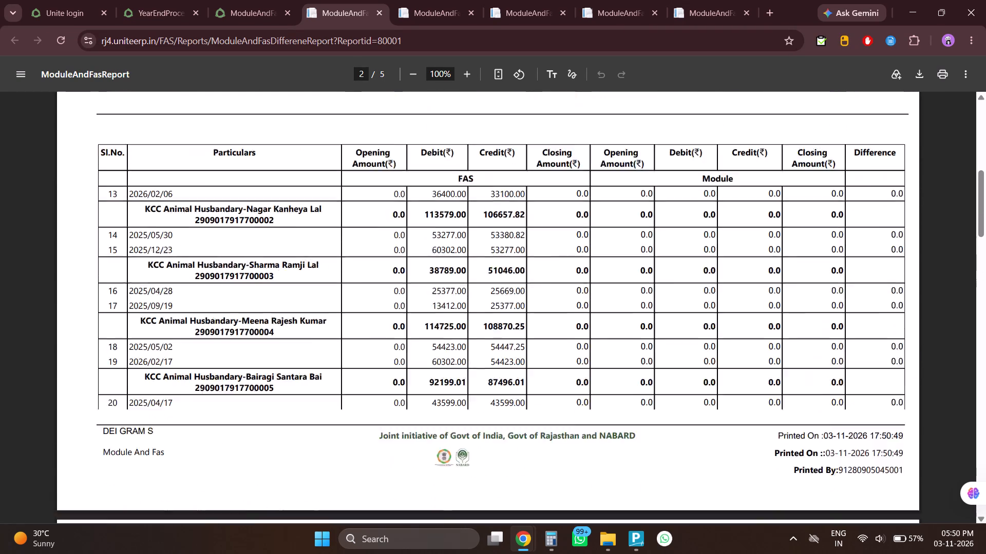
{"action": "scroll", "coordinate": [377, 368], "scroll_direction": "up", "scroll_amount": 12}
{"action": "scroll", "coordinate": [297, 310], "scroll_direction": "down", "scroll_amount": 1}
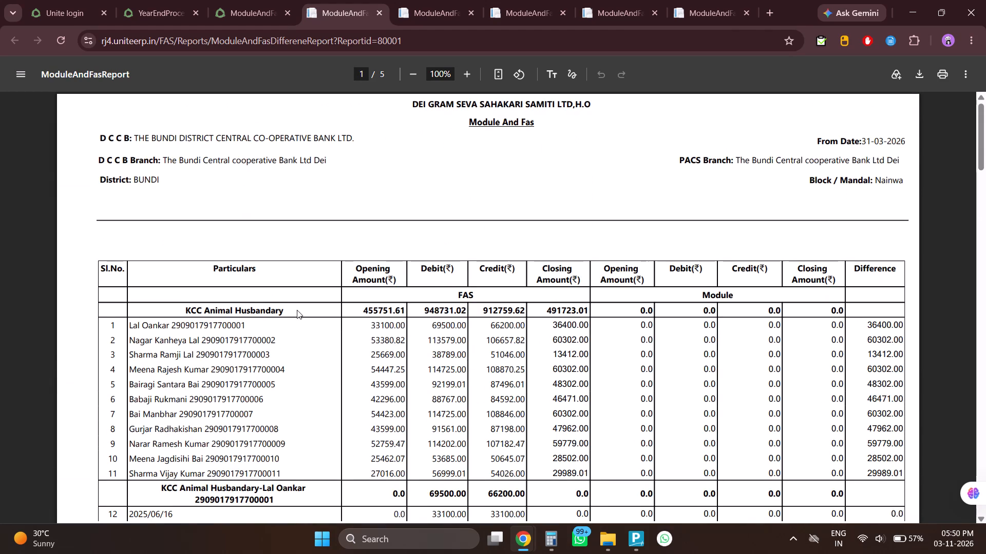
{"action": "scroll", "coordinate": [289, 291], "scroll_direction": "down", "scroll_amount": 2}
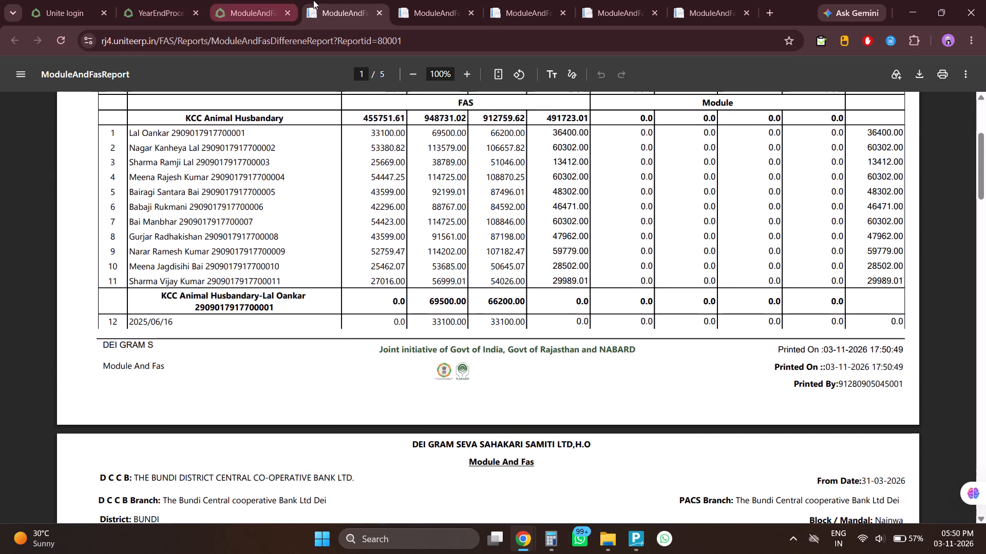
Return to the year-end page and run the Loans Update Outstandings tool product-wise for KCC Animal Husbandary.
{"action": "left_click", "coordinate": [240, 6]}
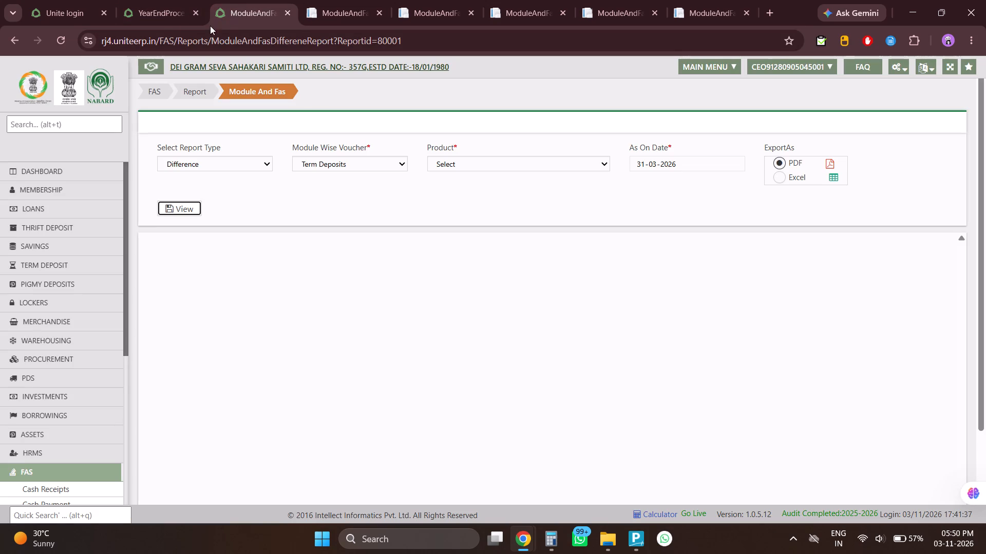
{"action": "left_click", "coordinate": [147, 7]}
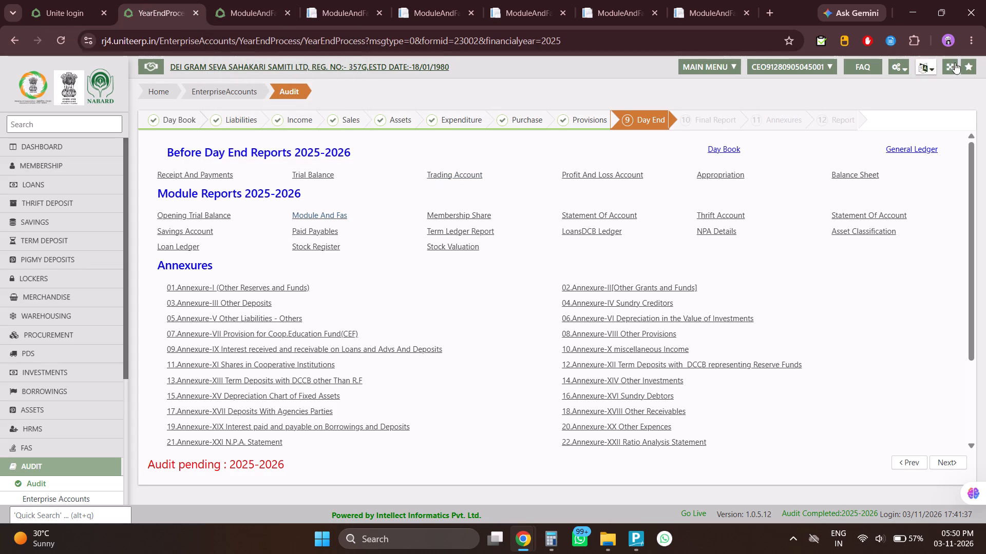
{"action": "left_click", "coordinate": [903, 66]}
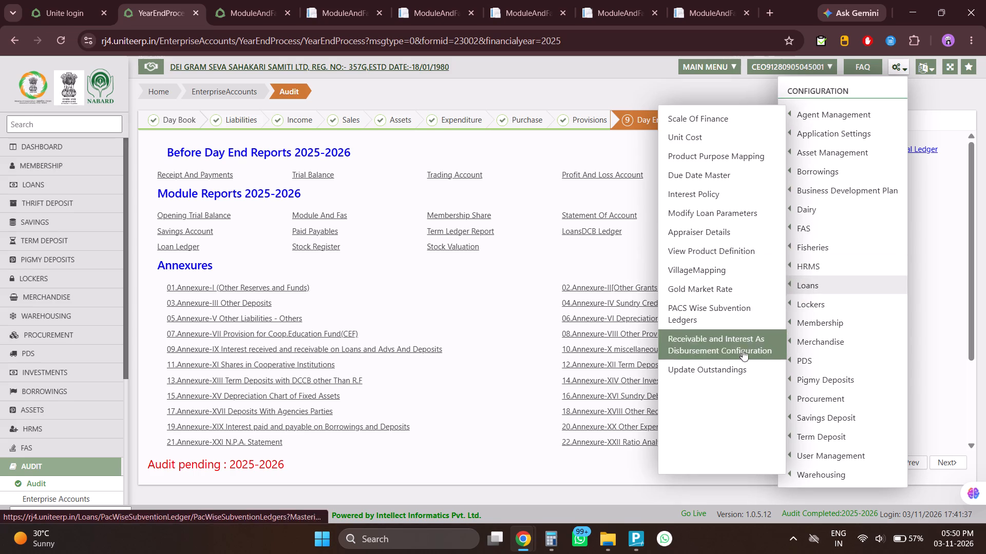
{"action": "left_click", "coordinate": [732, 366]}
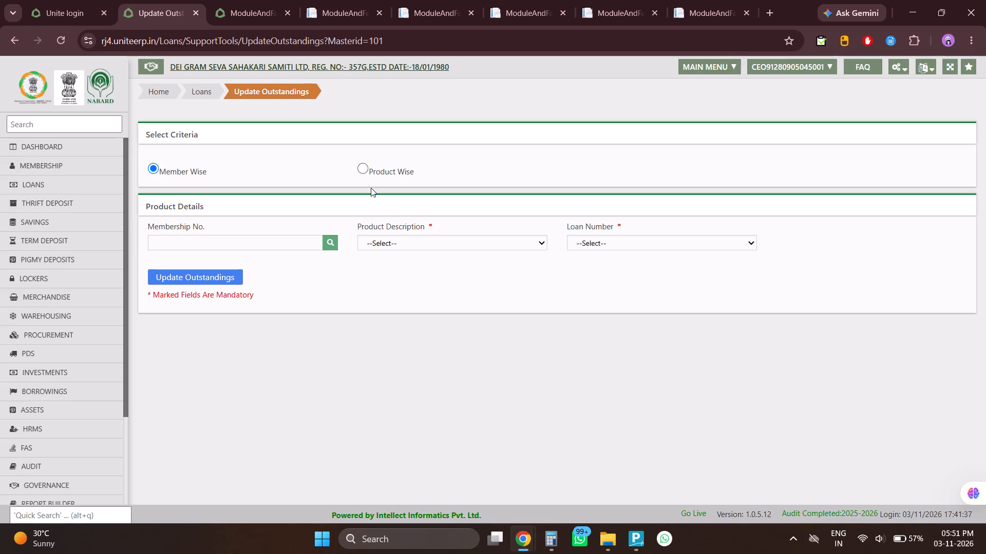
{"action": "left_click", "coordinate": [361, 167]}
{"action": "left_click", "coordinate": [286, 246]}
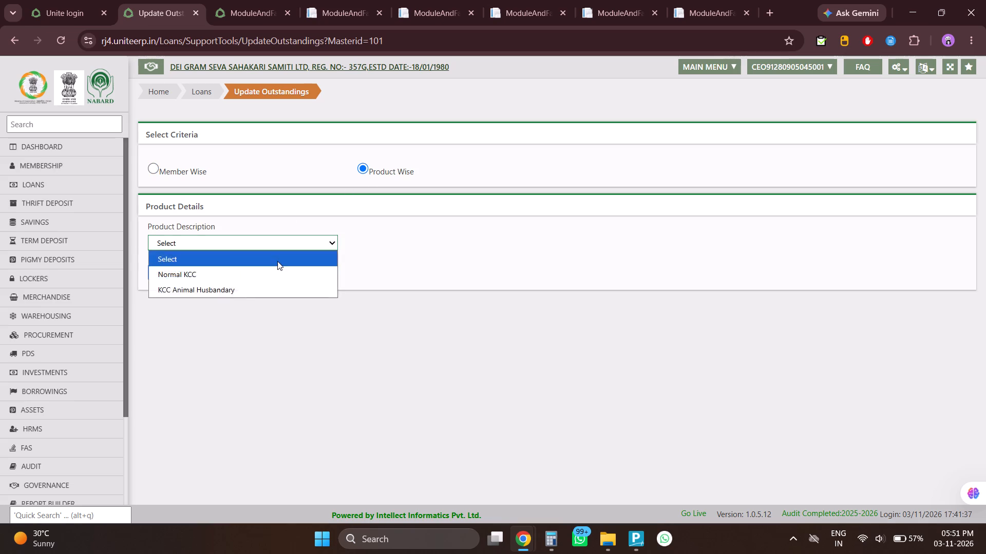
{"action": "left_click", "coordinate": [249, 294]}
{"action": "left_click", "coordinate": [199, 261]}
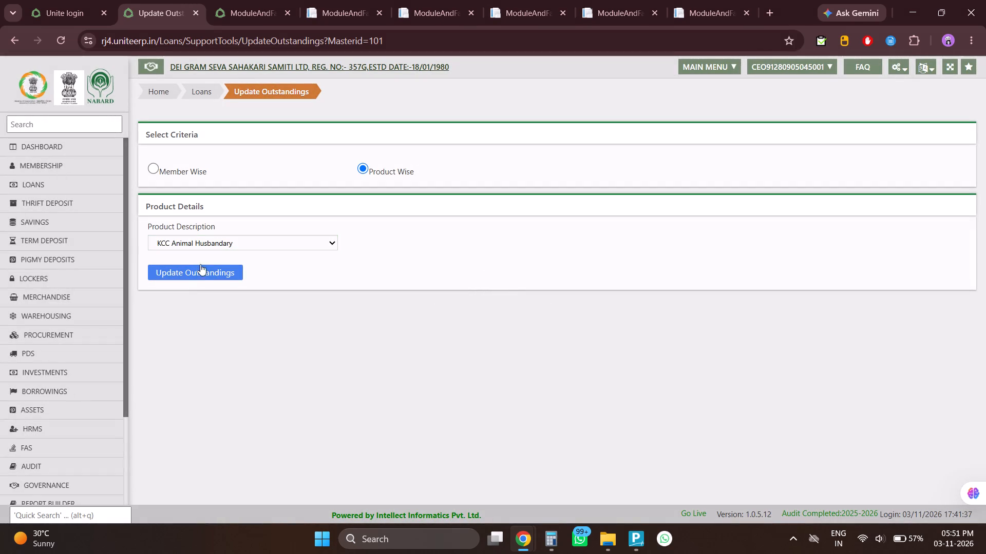
{"action": "left_click", "coordinate": [202, 271]}
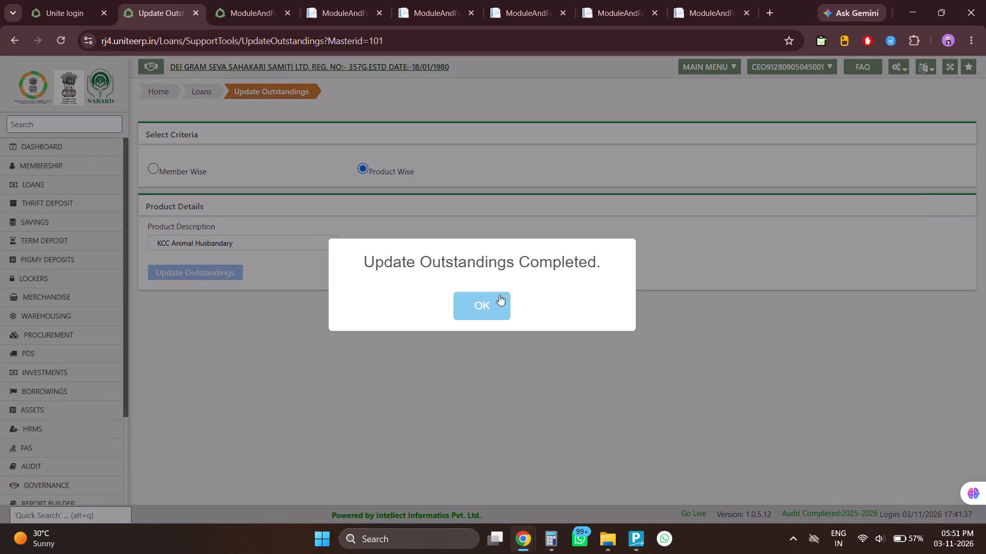
{"action": "left_click", "coordinate": [480, 306]}
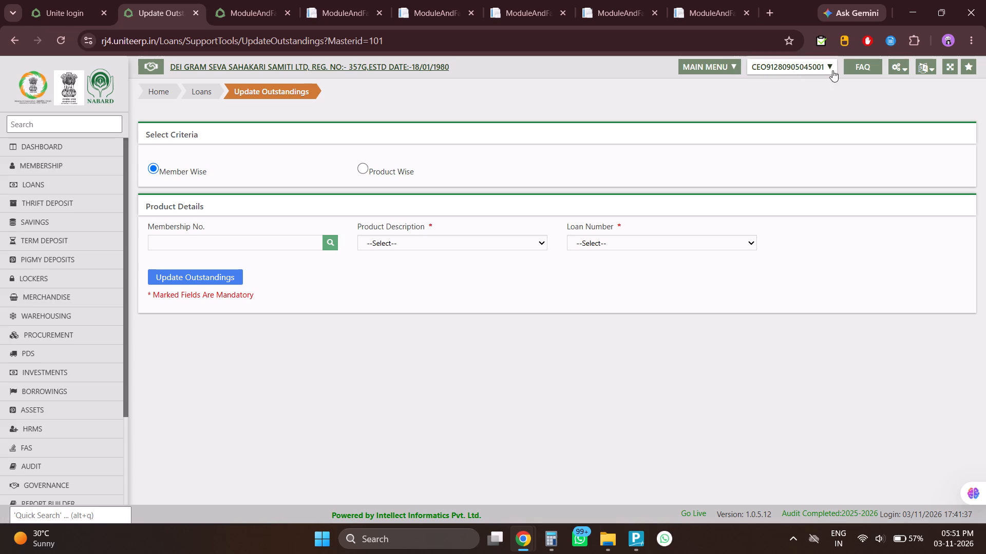
Open the FAS Update LedgerBalance configuration and run the ledger balance update for a year code.
{"action": "left_click", "coordinate": [903, 65]}
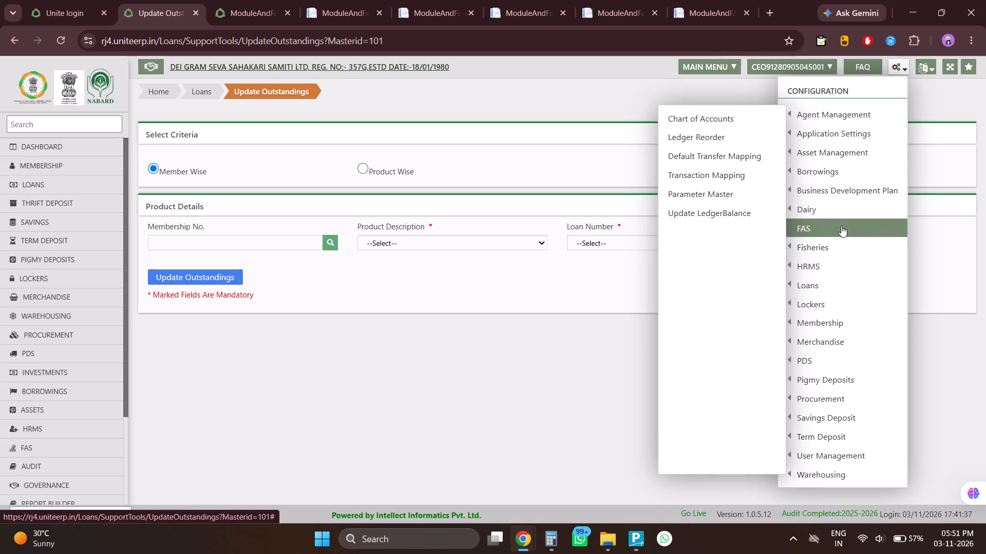
{"action": "left_click", "coordinate": [732, 216]}
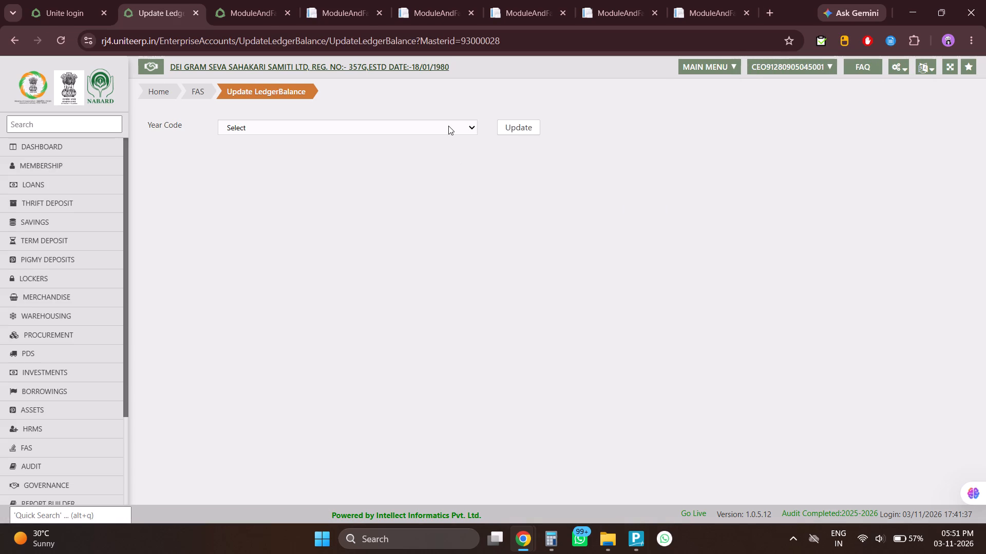
{"action": "left_click", "coordinate": [448, 126]}
{"action": "left_click", "coordinate": [410, 183]}
{"action": "left_click", "coordinate": [512, 130]}
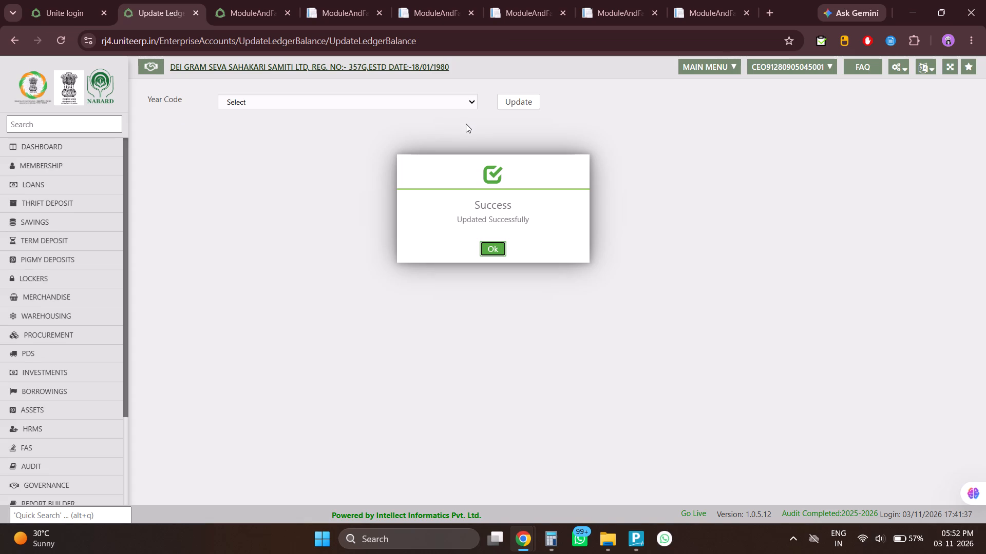
{"action": "key", "text": "Return"}
Run the ledger balance update for year code 2025-2026.
{"action": "left_click", "coordinate": [469, 102]}
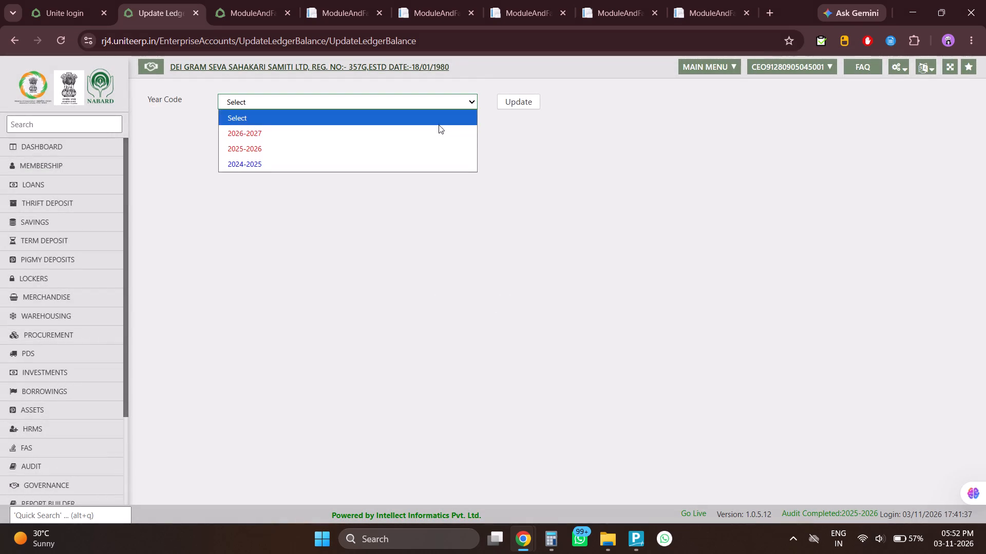
{"action": "left_click", "coordinate": [420, 136]}
{"action": "left_click", "coordinate": [453, 104]}
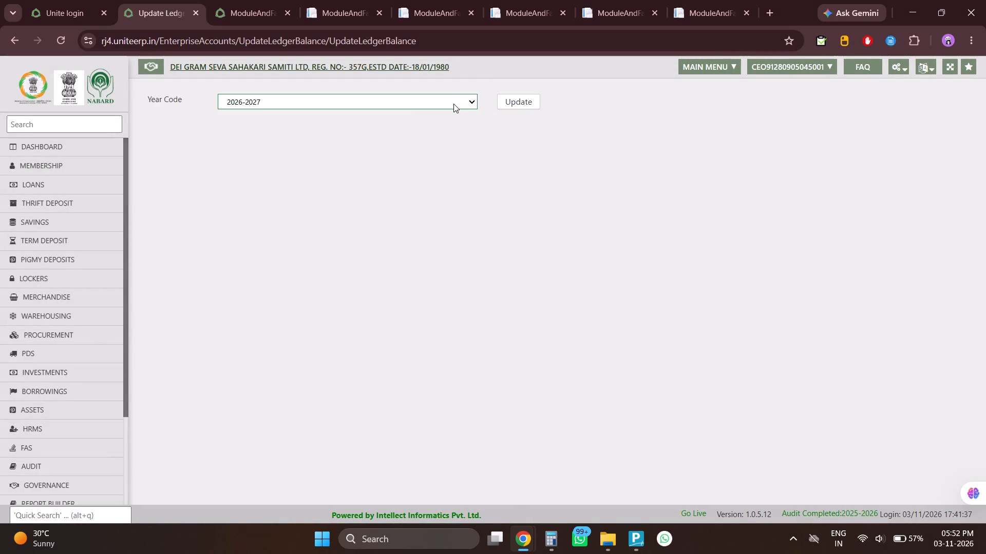
{"action": "left_click", "coordinate": [405, 143]}
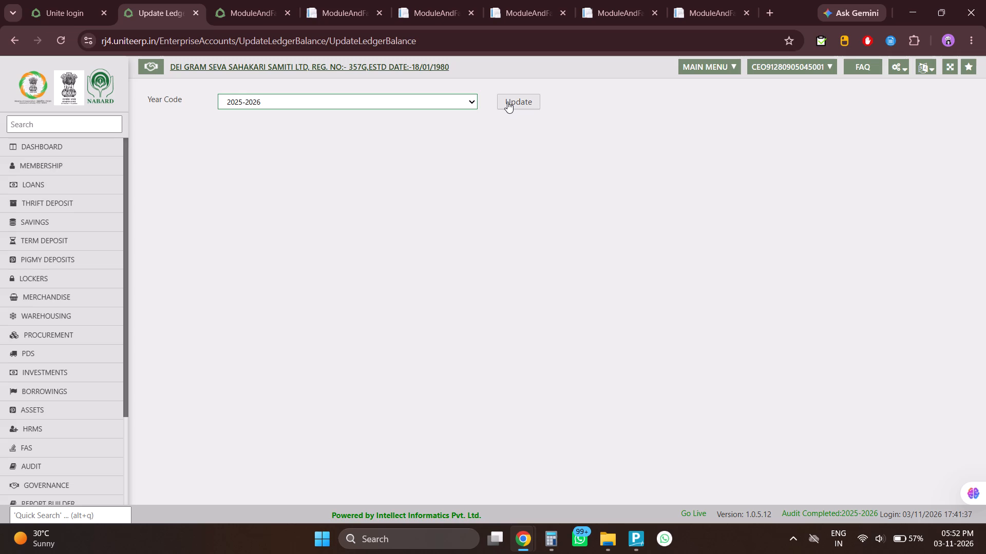
{"action": "left_click", "coordinate": [507, 102]}
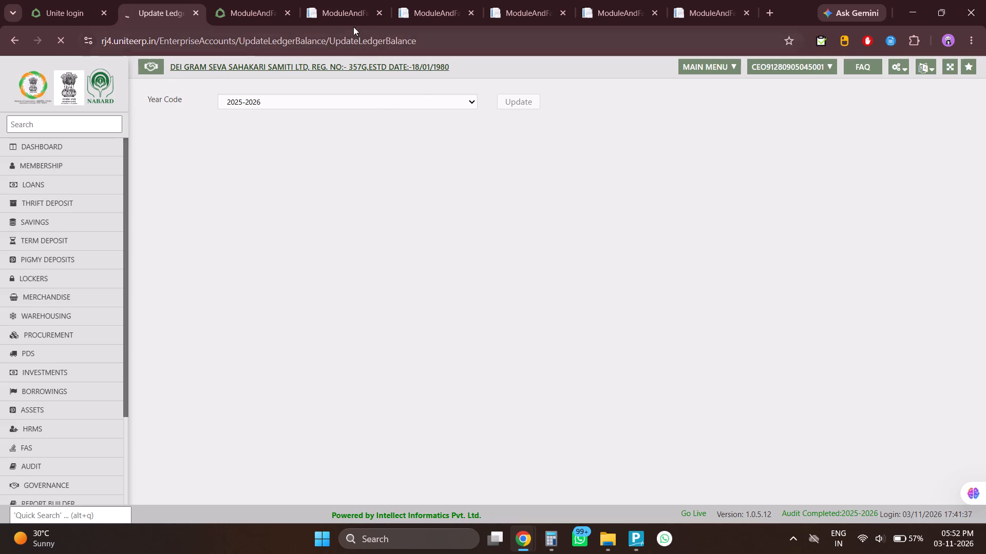
Revisit the KCC Animal Husbandary Difference report and return to the Module And Fas report form.
{"action": "left_click", "coordinate": [339, 1]}
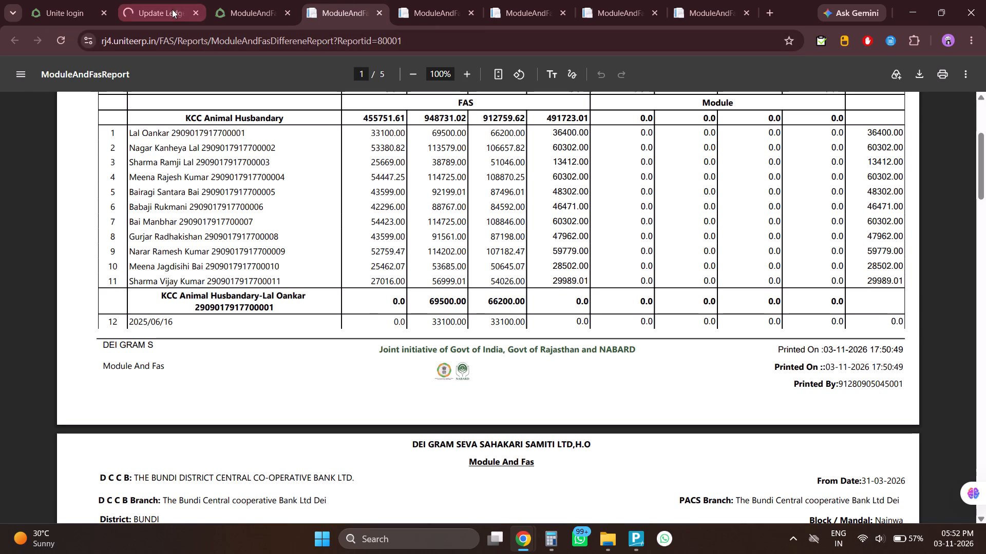
{"action": "left_click", "coordinate": [225, 0]}
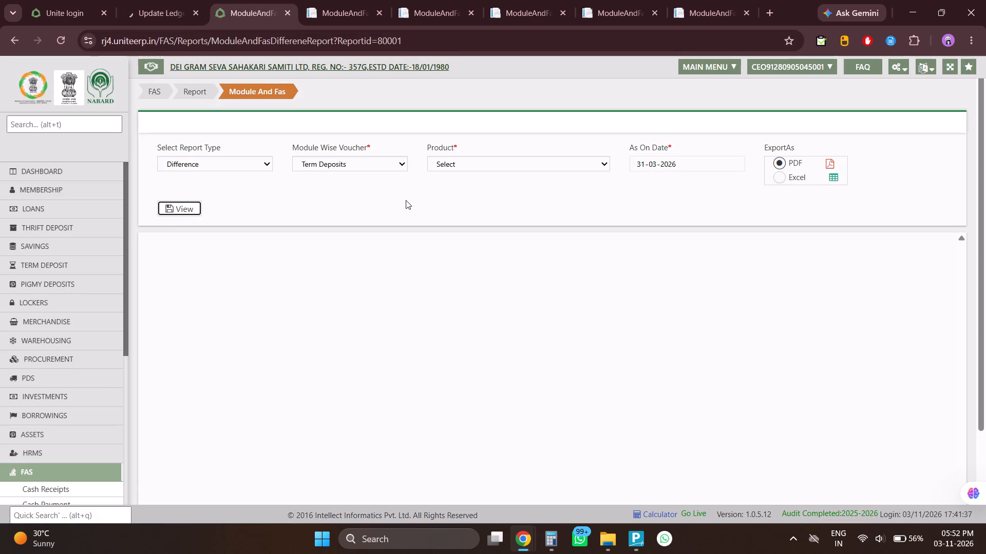
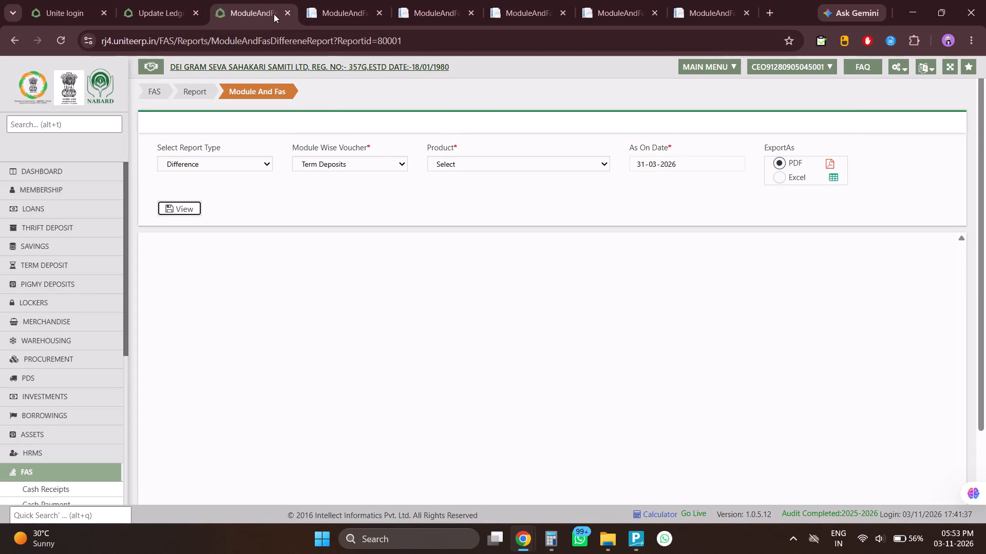
Reload the KCC Animal Husbandary Module And Fas Difference report and recheck its FAS and Module amounts.
{"action": "left_click", "coordinate": [261, 7]}
{"action": "left_click", "coordinate": [325, 3]}
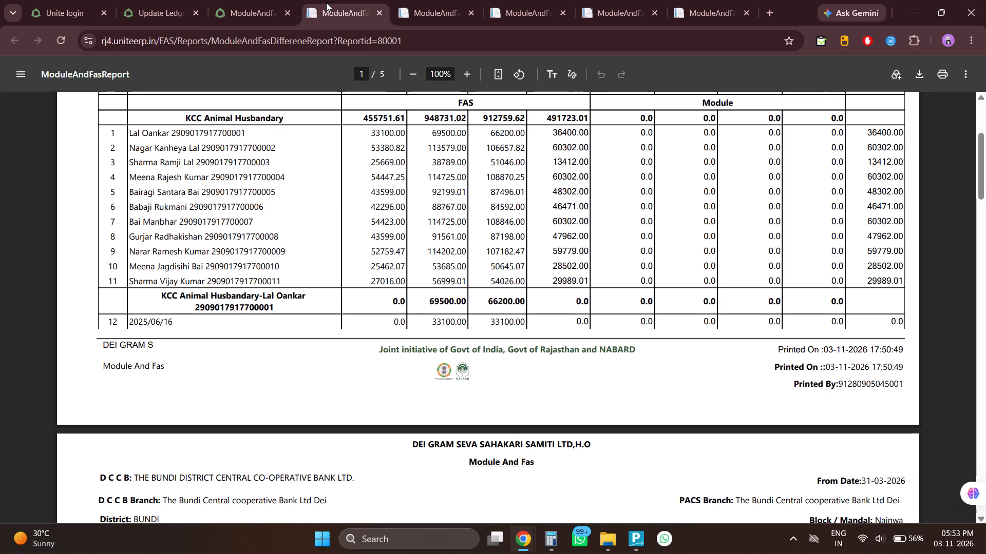
{"action": "key", "text": "F5"}
{"action": "key", "text": "Return"}
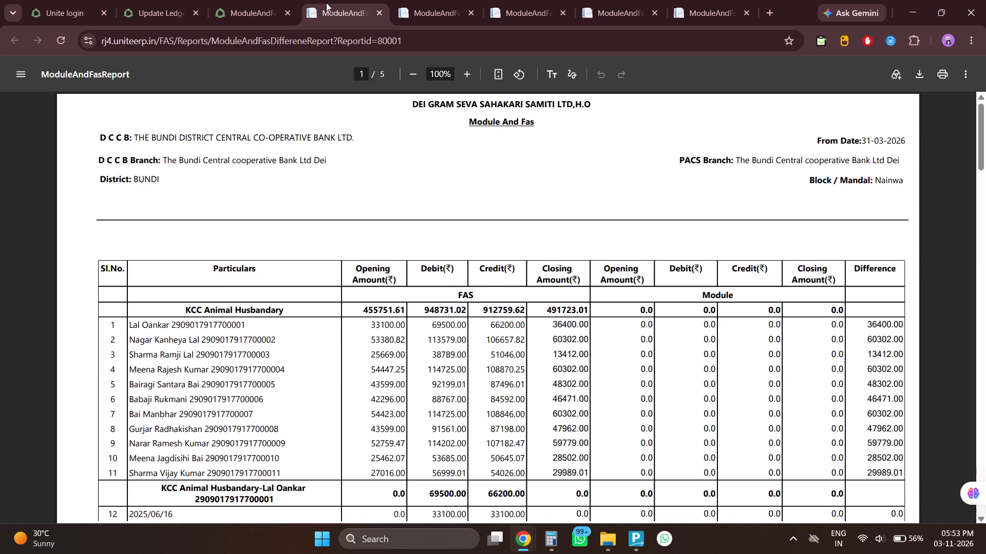
{"action": "key", "text": "ctrl+Down"}
{"action": "key", "text": "ctrl+End"}
{"action": "key", "text": "End"}
{"action": "key", "text": "ctrl+End"}
{"action": "key", "text": "Up"}
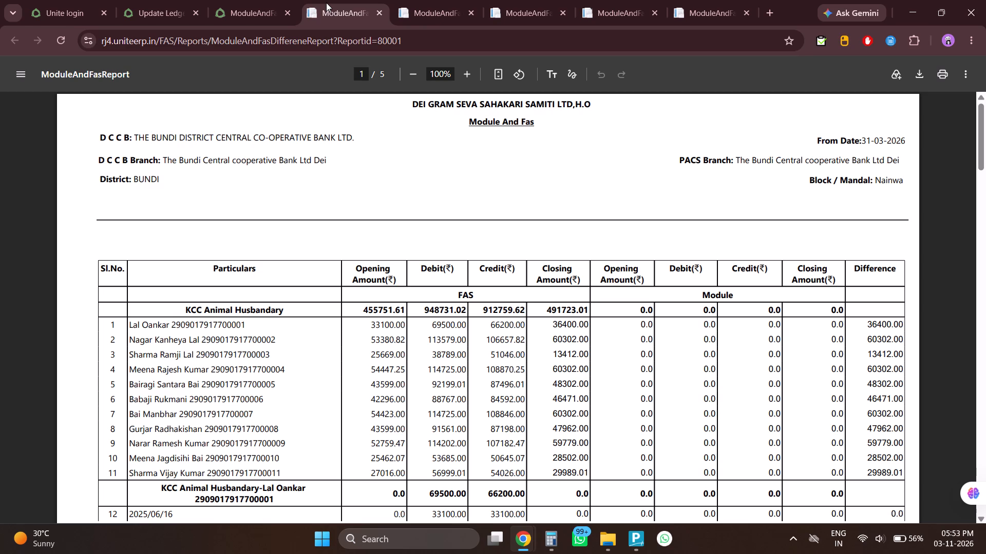